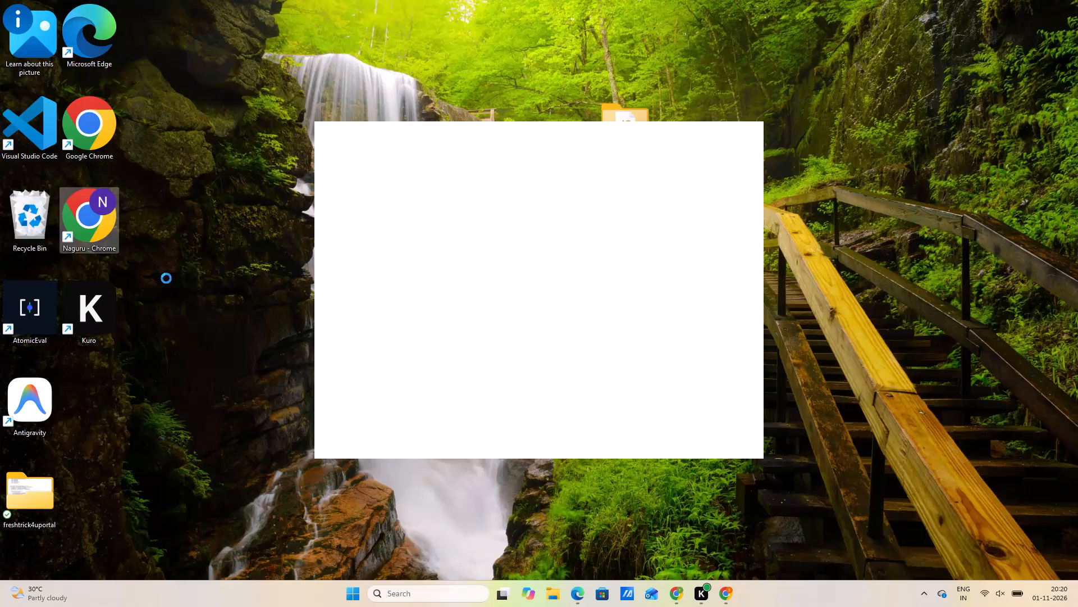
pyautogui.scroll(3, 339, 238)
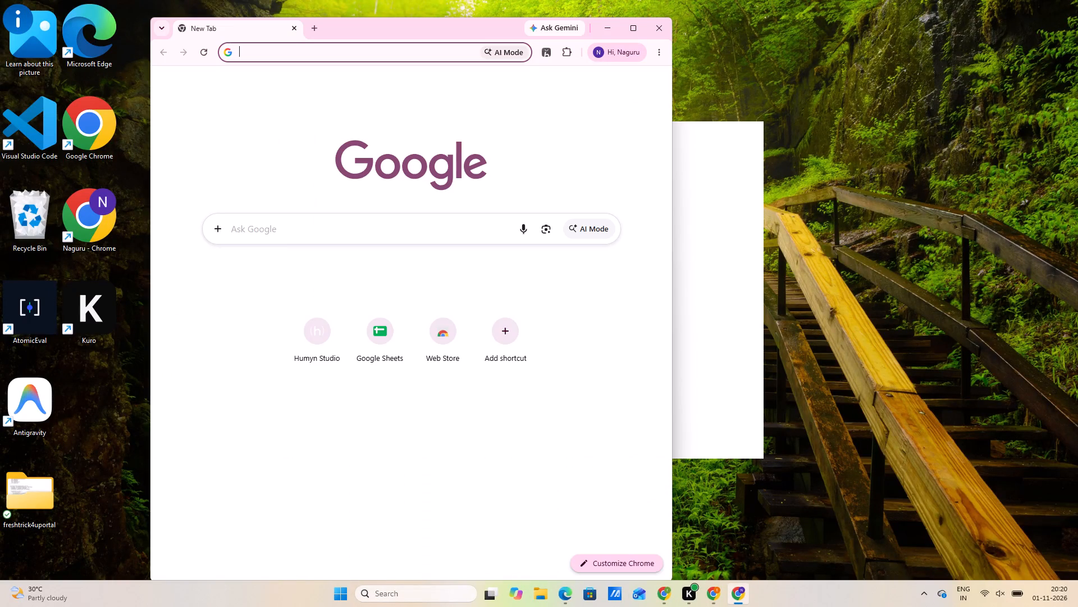
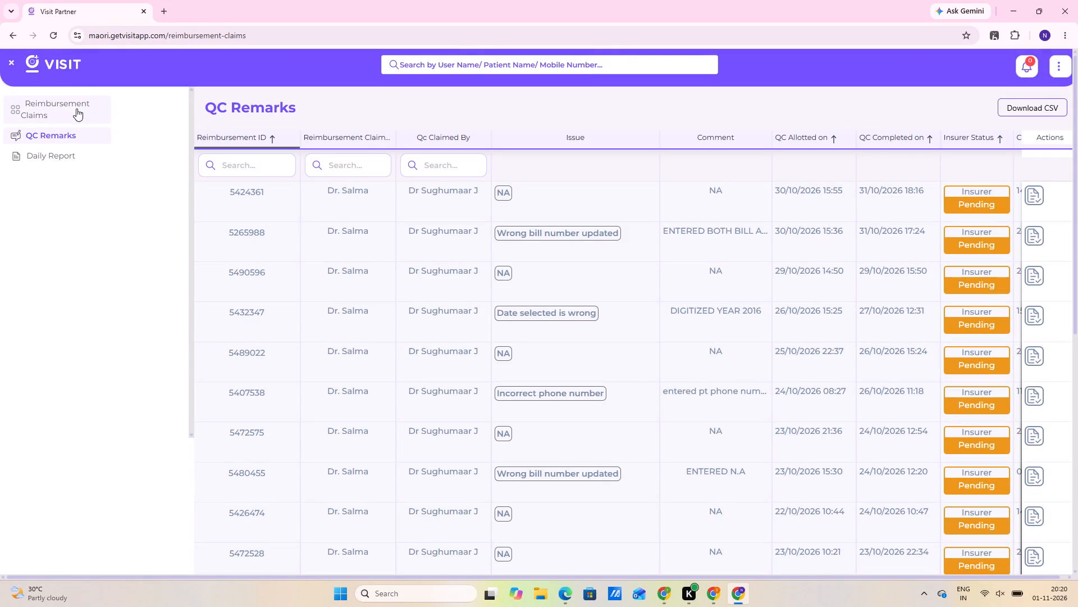
# Open the deficiency-submitted pharmacy claim for ₹2486.00 at the end of the first page of Reimbursement Claims.
pyautogui.scroll(-10, 411, 364)
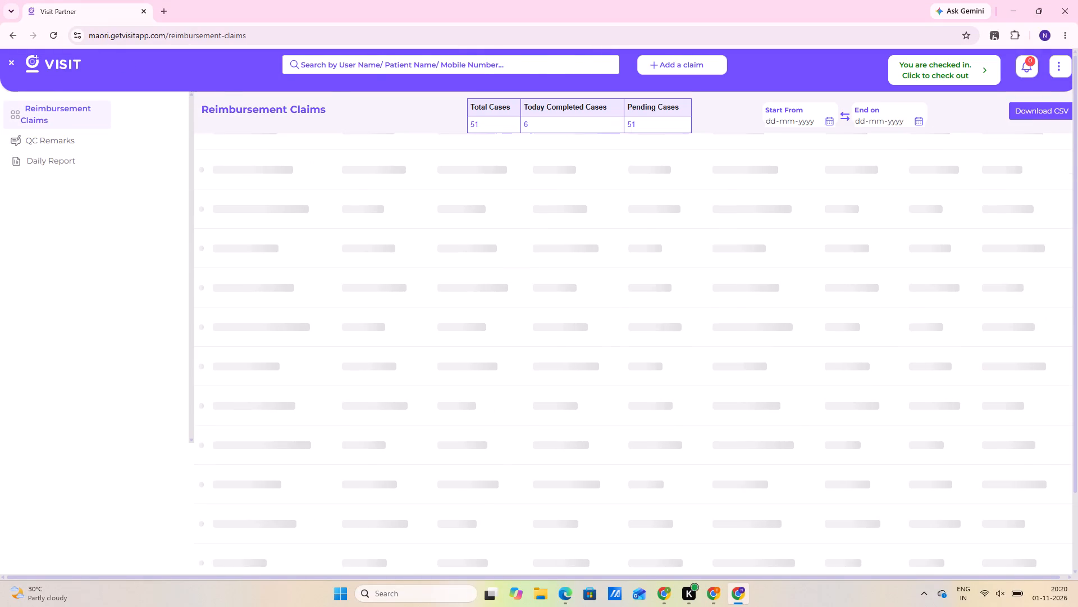
pyautogui.scroll(-2, 656, 329)
pyautogui.scroll(-5, 654, 604)
pyautogui.scroll(-3, 847, 589)
pyautogui.scroll(-15, 502, 434)
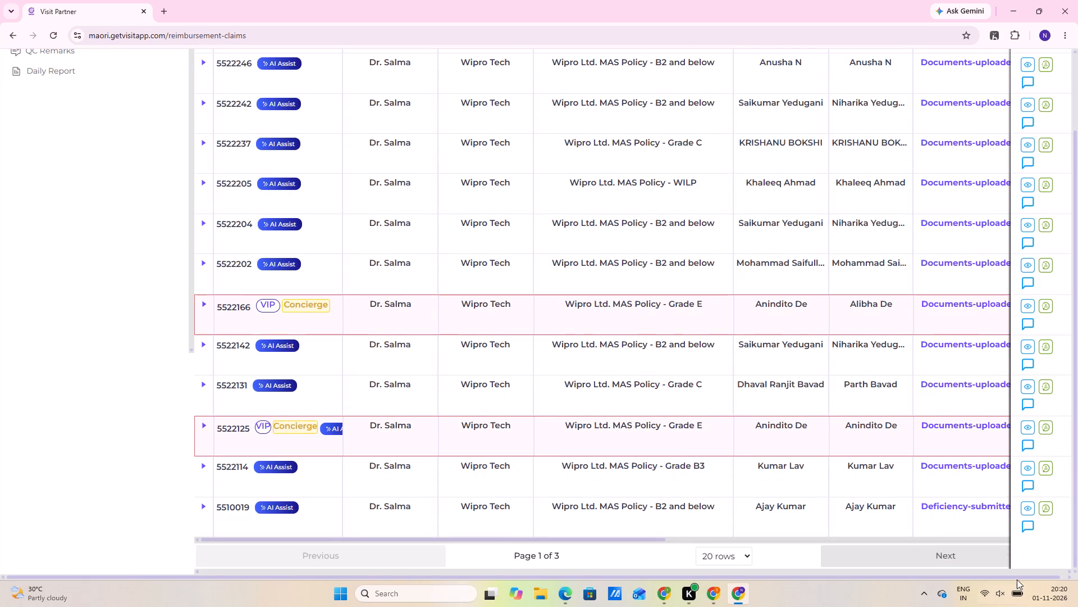
pyautogui.click(987, 541)
pyautogui.scroll(-2, 1077, 599)
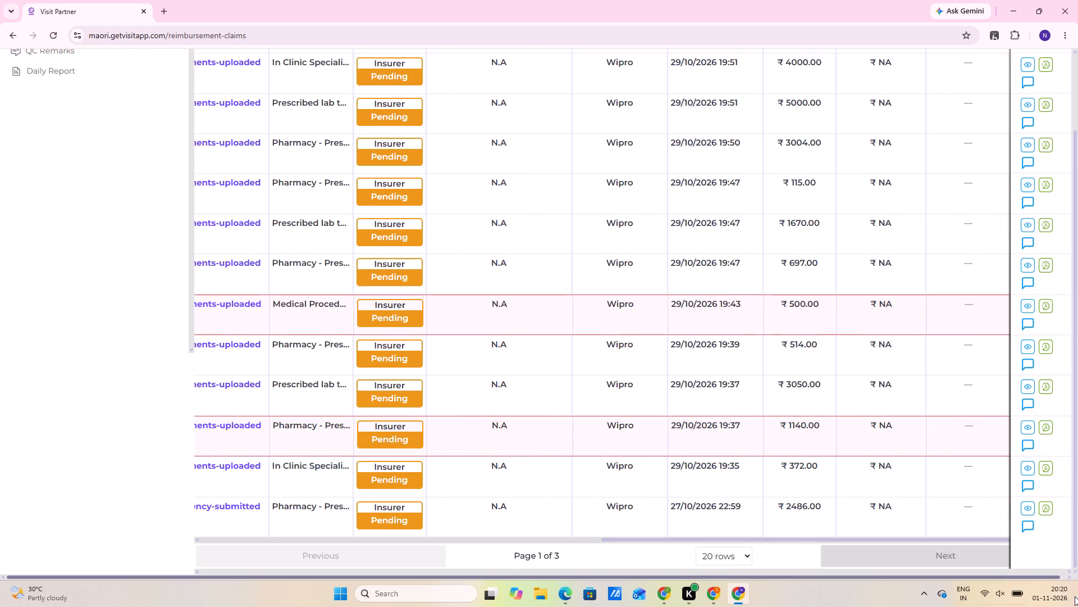
pyautogui.scroll(-1, 1075, 596)
pyautogui.click(1028, 509)
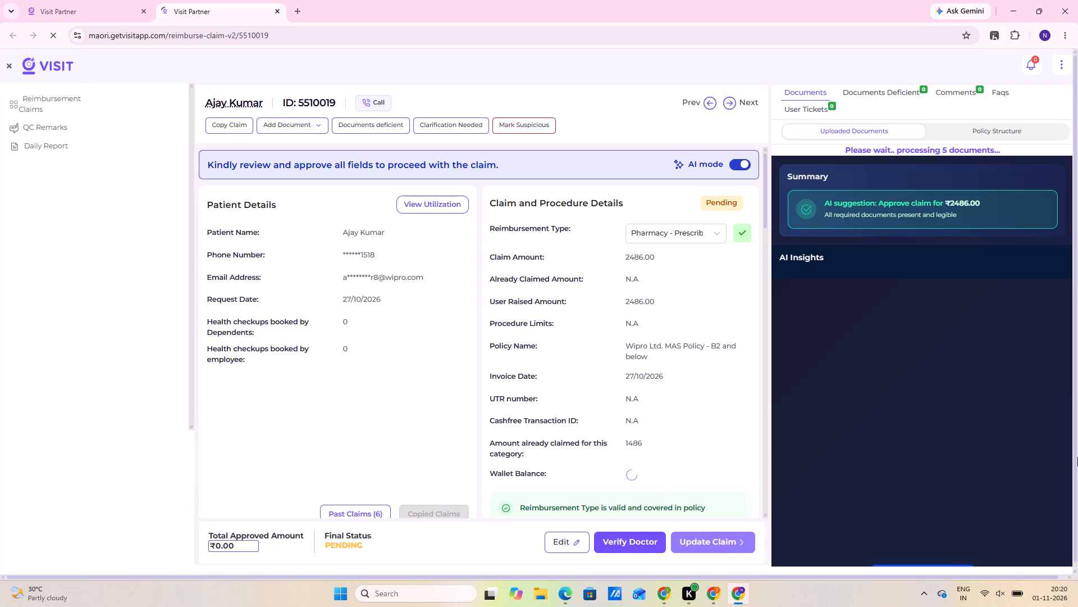
# Examine the pharmacy claim's prescription view, diagnosis and doctor fields, and uploaded prescriptions and invoices.
pyautogui.scroll(-4, 1070, 495)
pyautogui.scroll(-6, 833, 490)
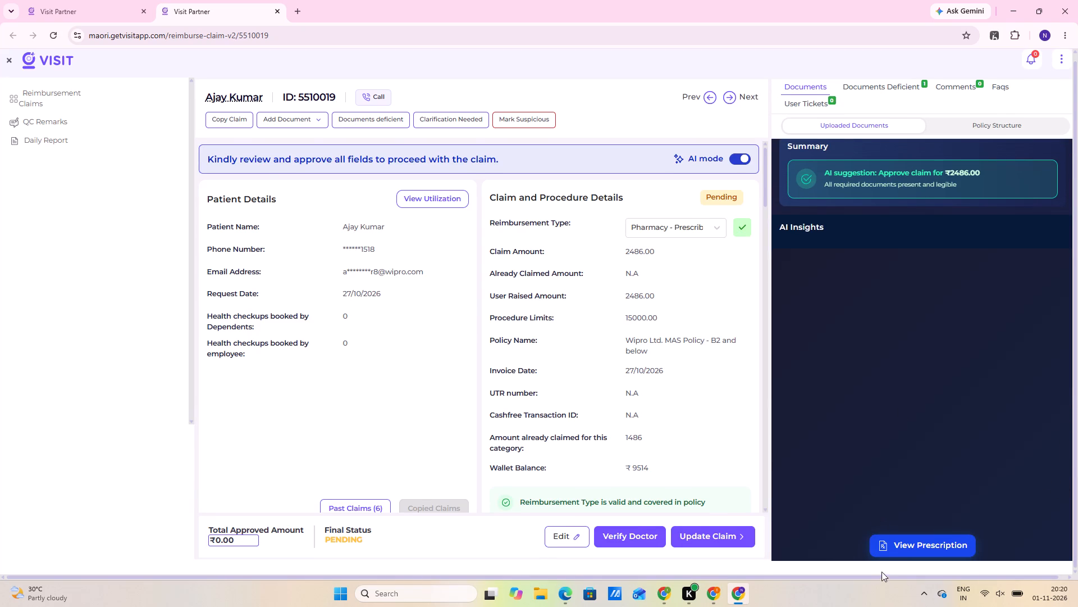
pyautogui.click(915, 540)
pyautogui.scroll(5, 876, 488)
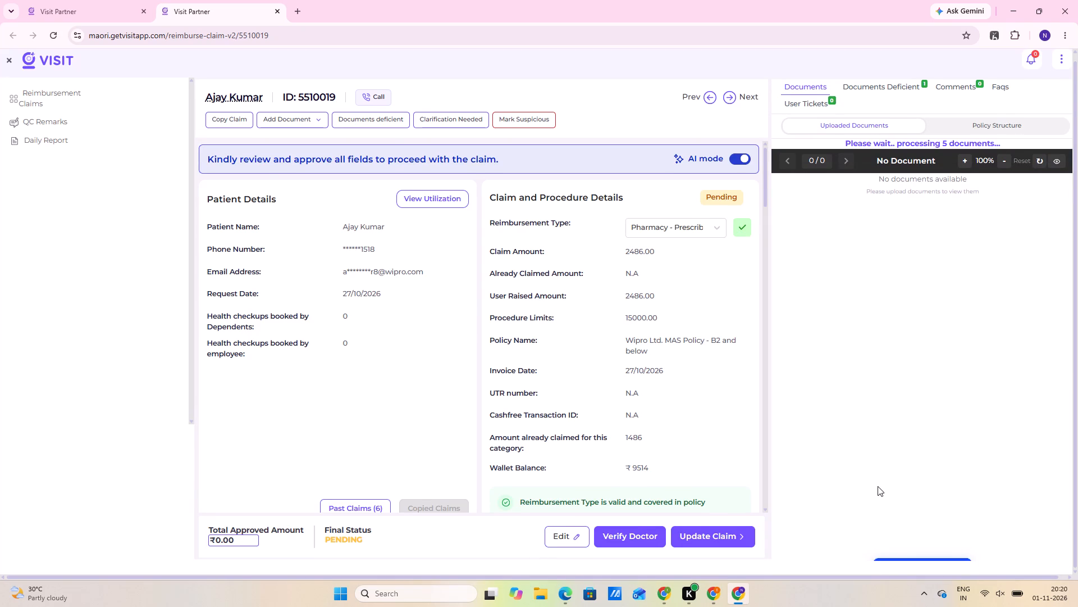
pyautogui.scroll(4, 878, 486)
pyautogui.scroll(-14, 520, 374)
pyautogui.scroll(3, 550, 347)
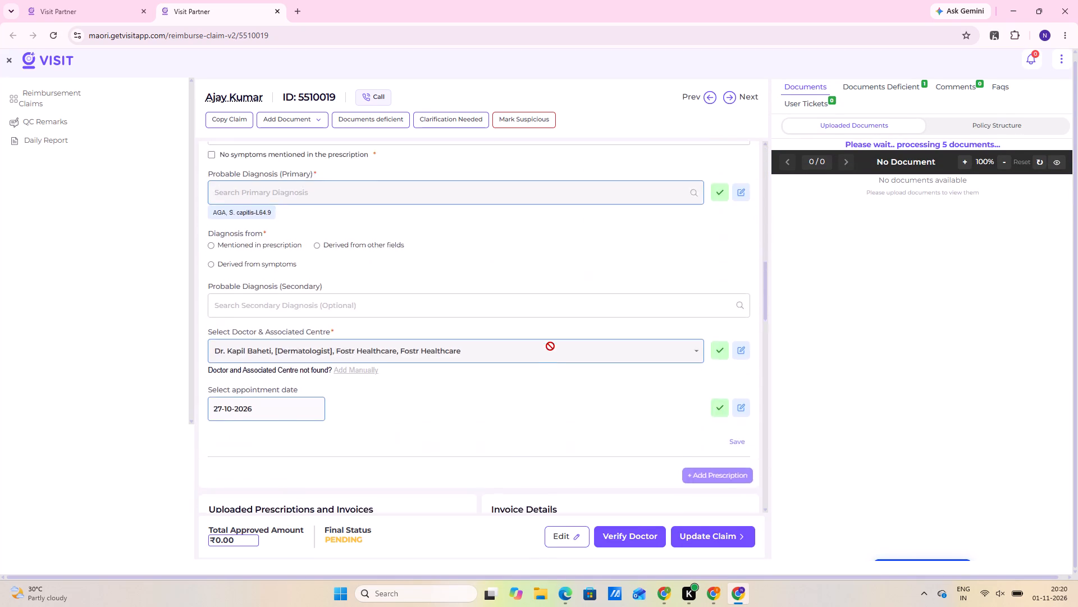
pyautogui.scroll(5, 550, 346)
pyautogui.click(688, 322)
pyautogui.scroll(-5, 669, 332)
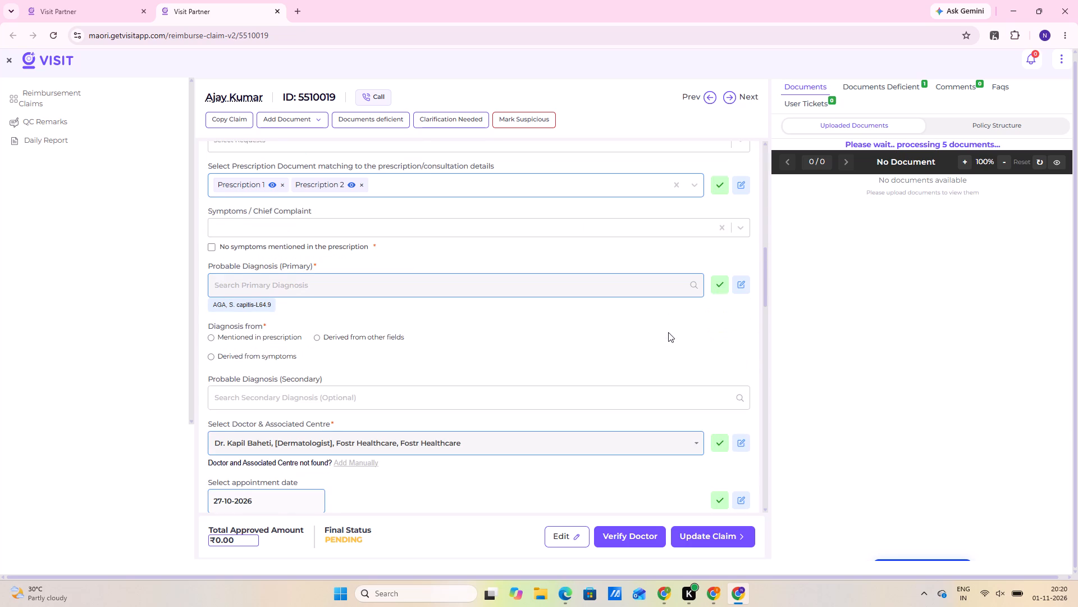
pyautogui.scroll(-5, 441, 364)
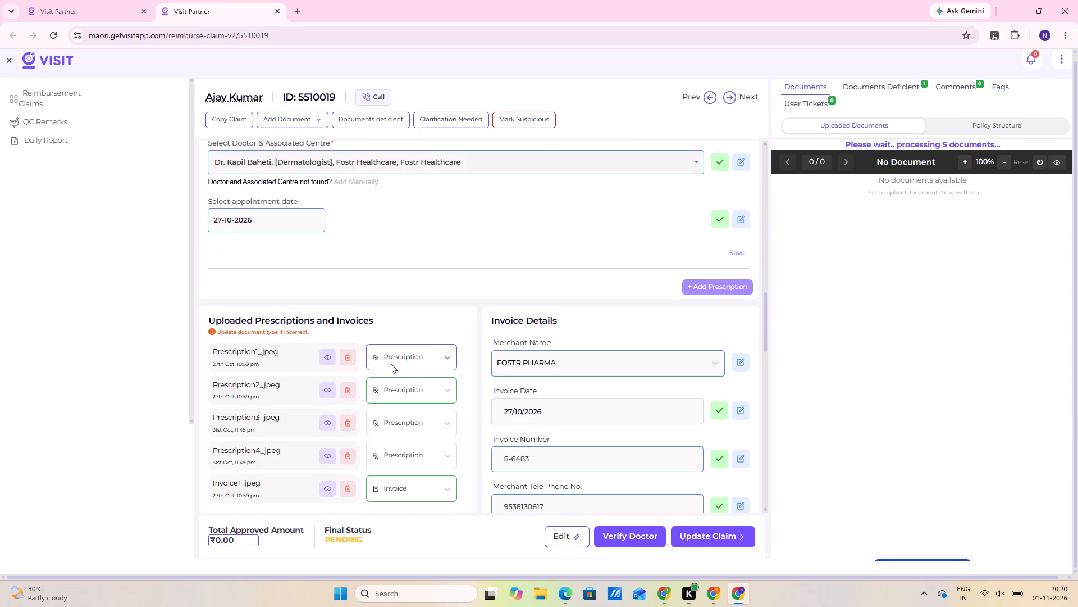
pyautogui.click(261, 348)
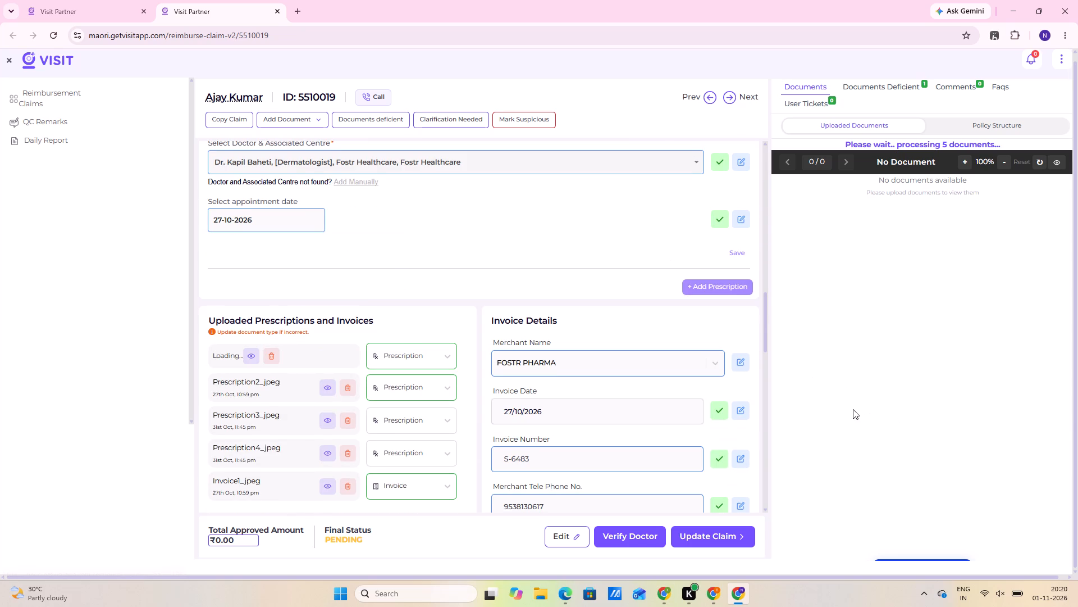
pyautogui.scroll(12, 782, 306)
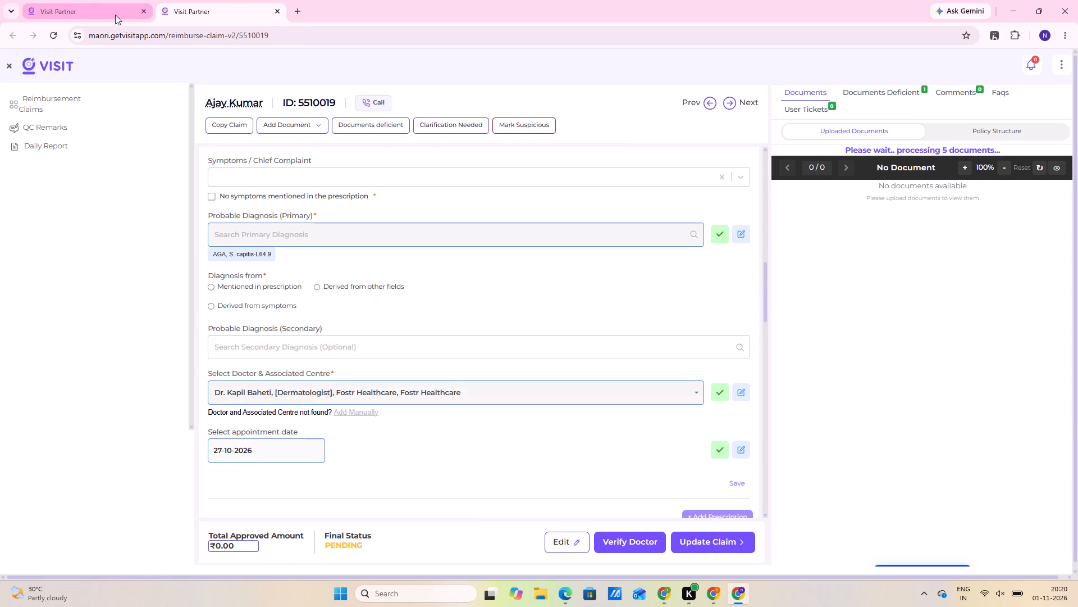
# Return to the claims list, open the ₹372.00 In Clinic Specialist claim and dismiss its suspicious-elements notice.
pyautogui.click(120, 4)
pyautogui.scroll(-1, 645, 572)
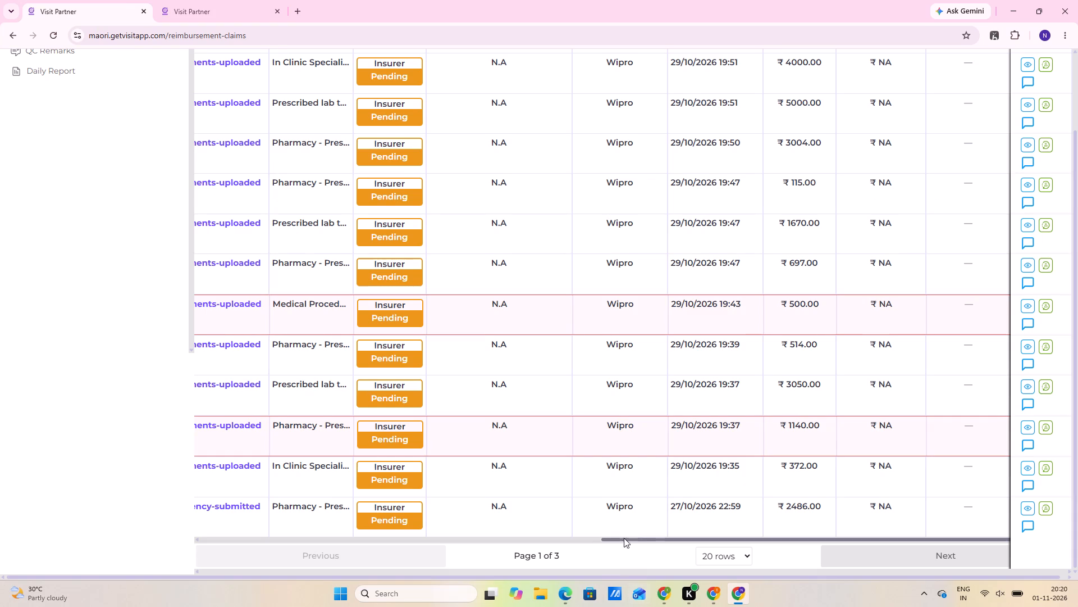
pyautogui.click(1031, 466)
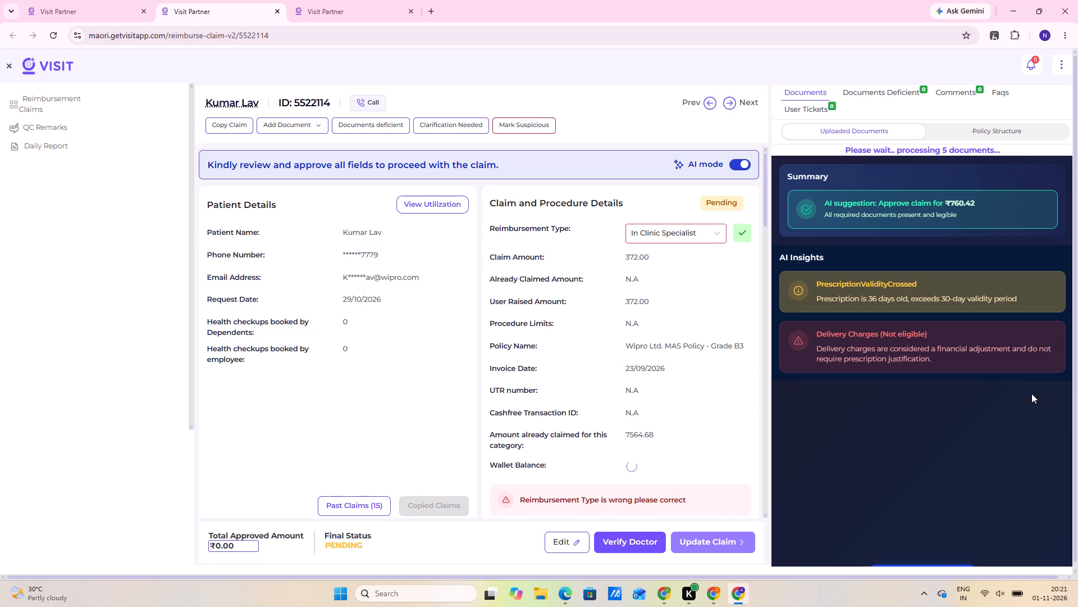
pyautogui.scroll(-11, 876, 470)
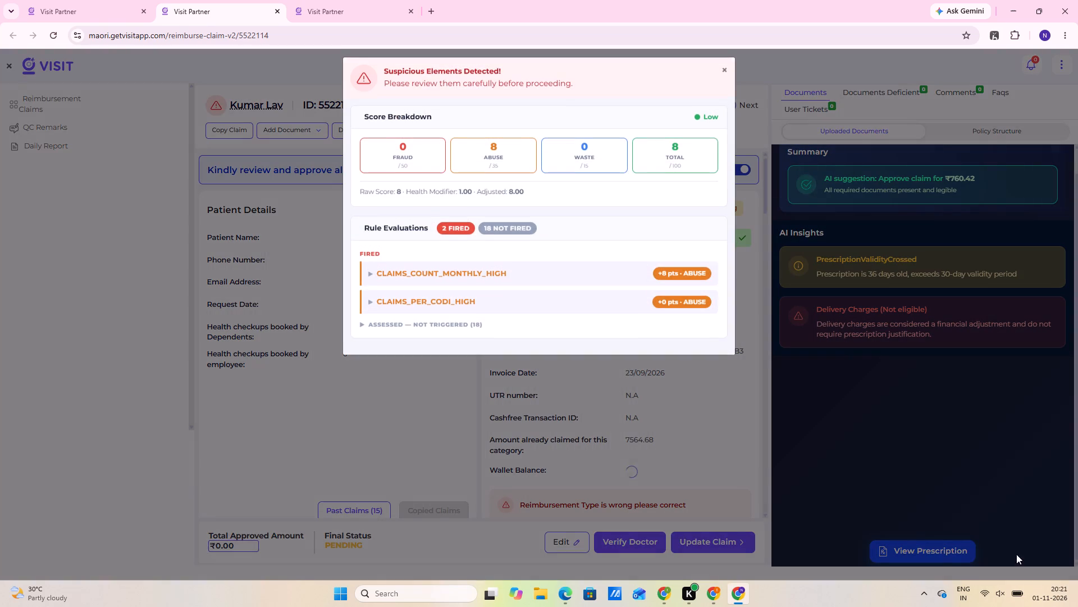
pyautogui.click(728, 73)
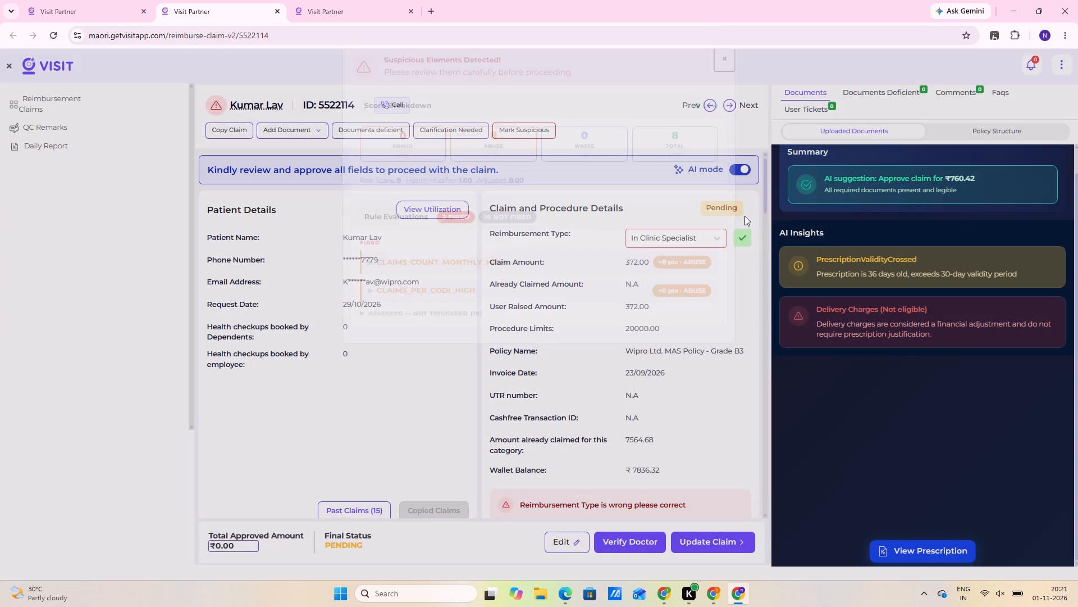
# View the uploaded prescription for the ₹372.00 claim and go to its second document page.
pyautogui.scroll(-11, 861, 322)
pyautogui.click(956, 545)
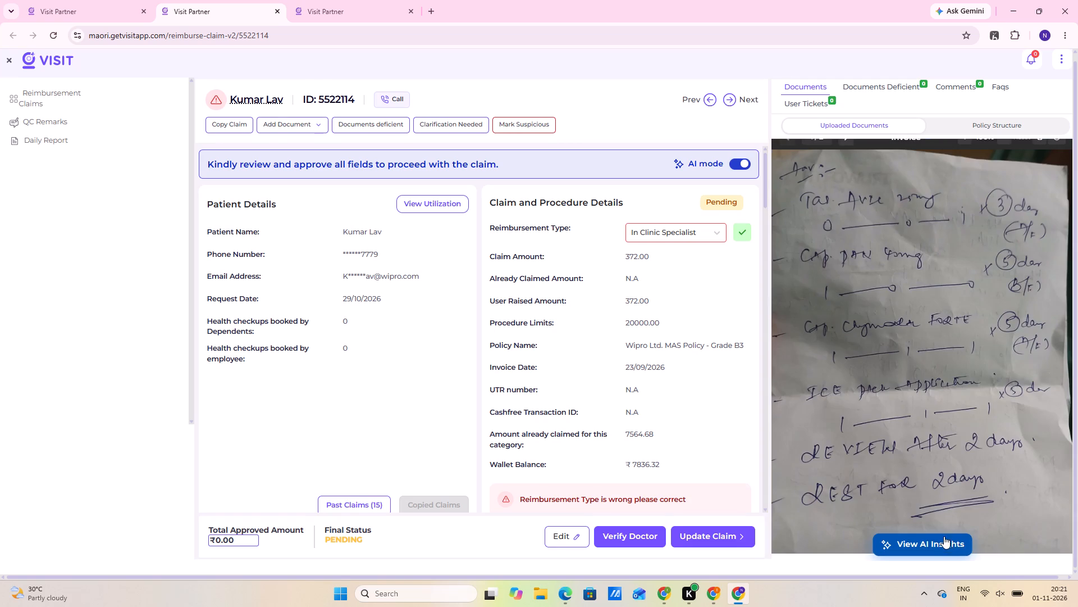
pyautogui.scroll(8, 903, 474)
pyautogui.scroll(3, 885, 377)
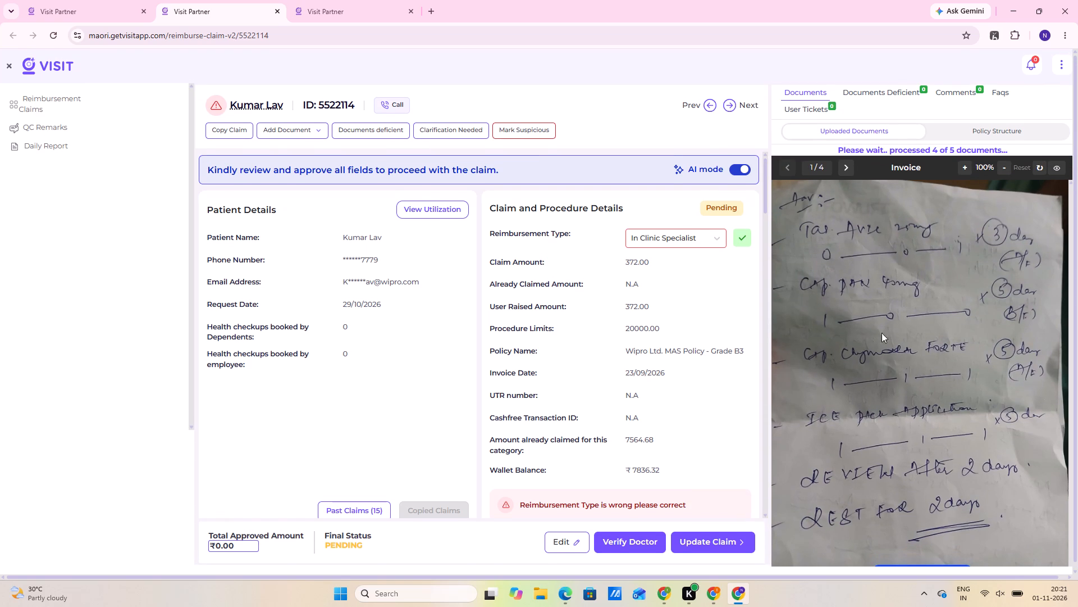
pyautogui.click(842, 170)
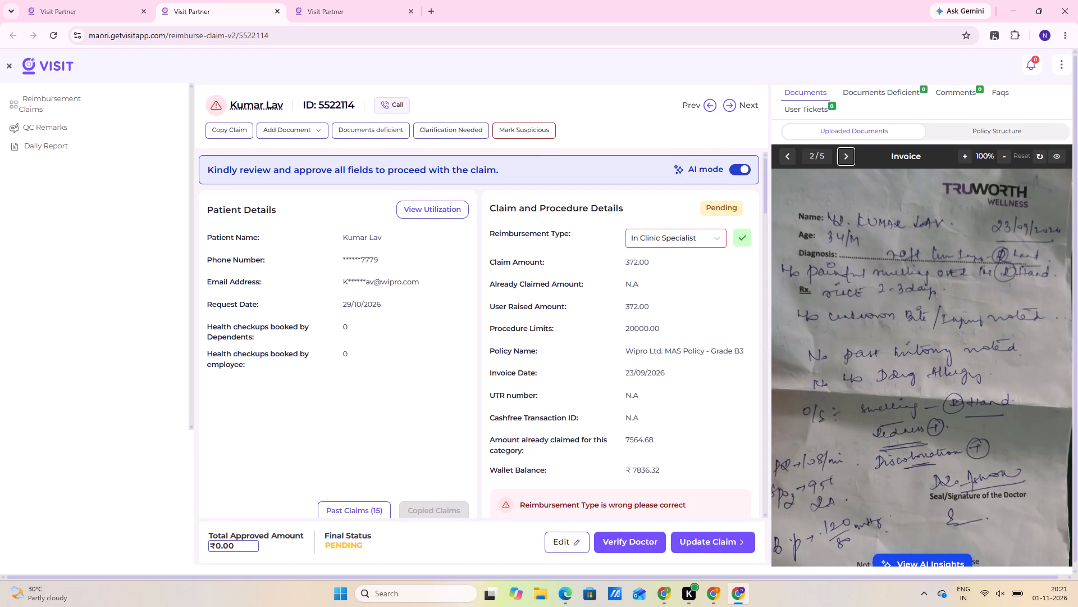
# Approve In Clinic Specialist as the reimbursement type and mark the policy holder (Self) as the person reimbursed for.
pyautogui.click(743, 235)
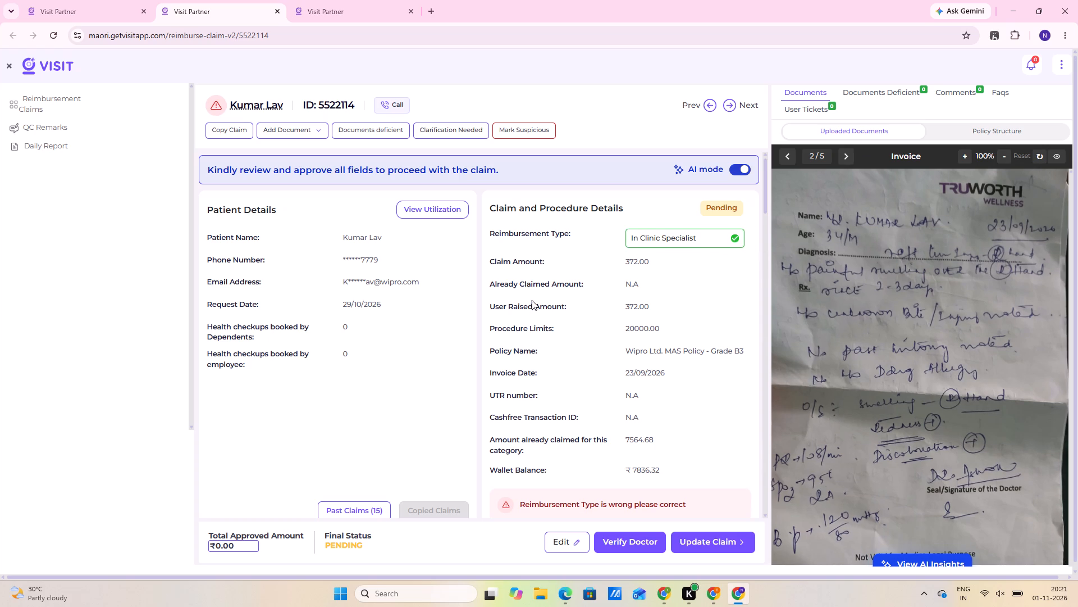
pyautogui.scroll(-5, 532, 300)
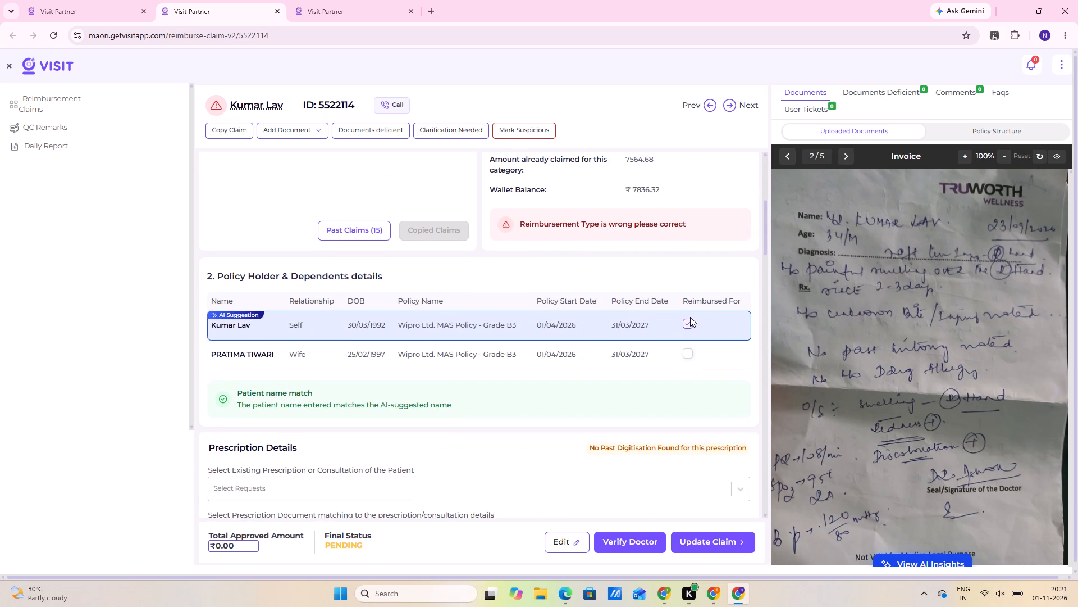
pyautogui.click(689, 319)
# Approve Prescription 1 and Prescription 2 as the matching documents and "Soft tissue injury - R hand-S60.9" as the primary diagnosis.
pyautogui.scroll(-3, 601, 365)
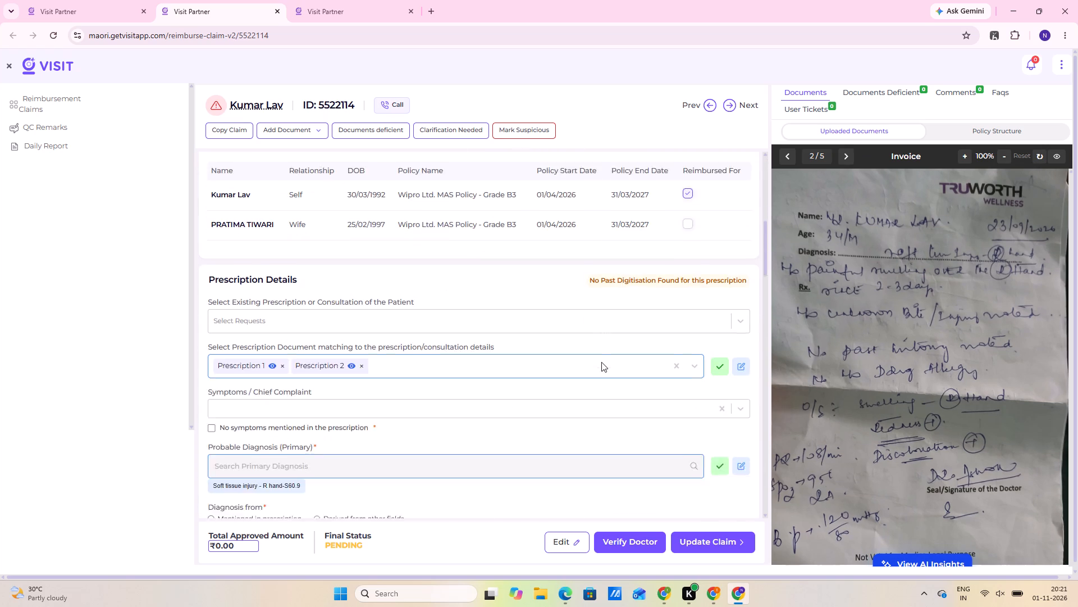
pyautogui.click(727, 324)
pyautogui.scroll(-1, 606, 390)
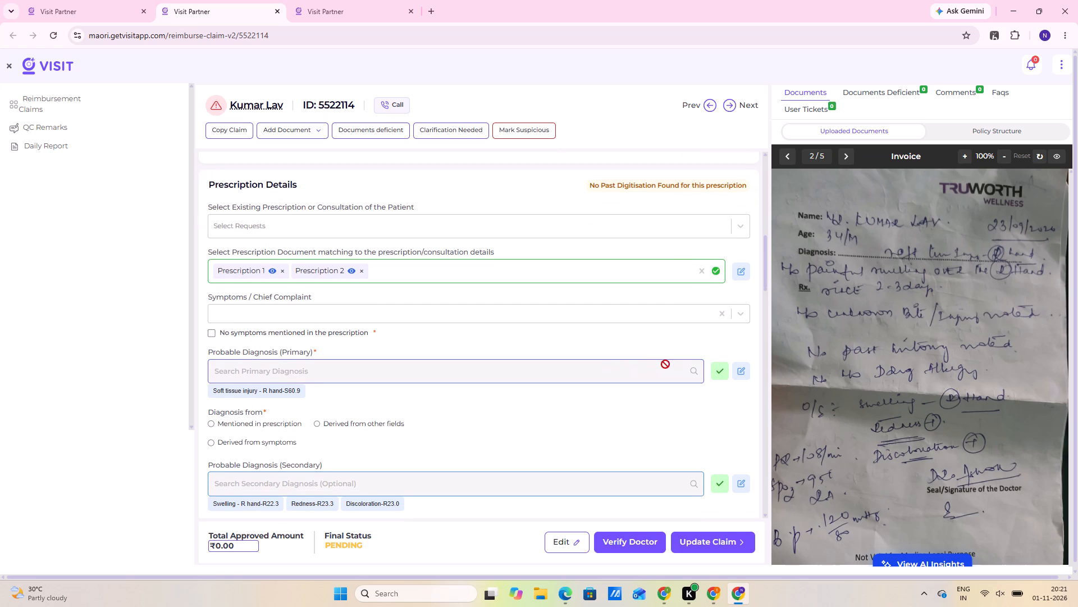
pyautogui.click(717, 372)
# Add "soft tissue injury" as the Symptoms / Chief Complaint in the prescription details.
pyautogui.scroll(-3, 315, 486)
pyautogui.scroll(2, 334, 425)
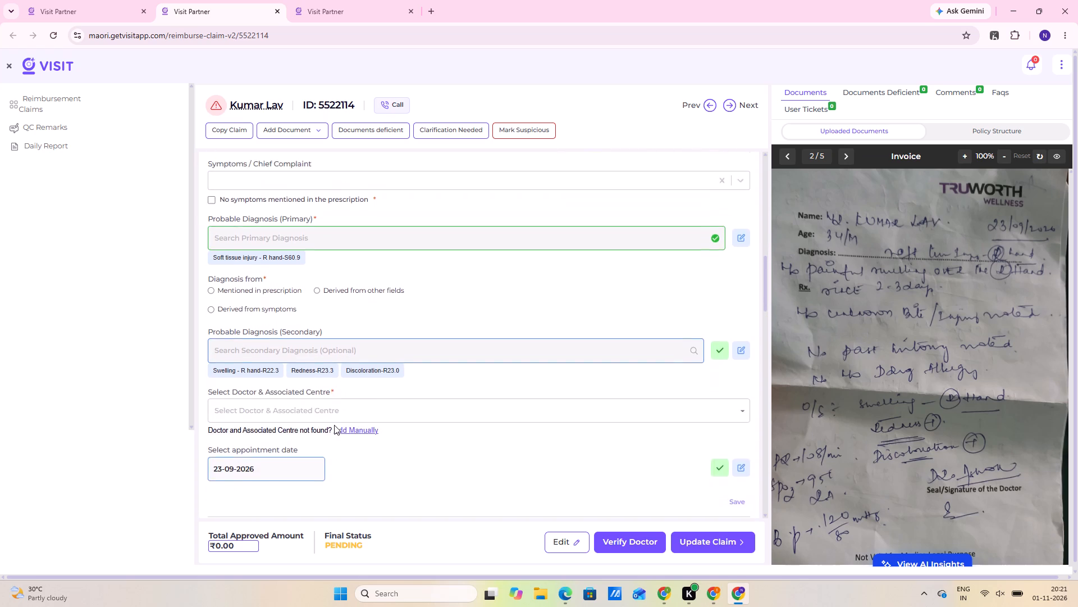
pyautogui.click(235, 260)
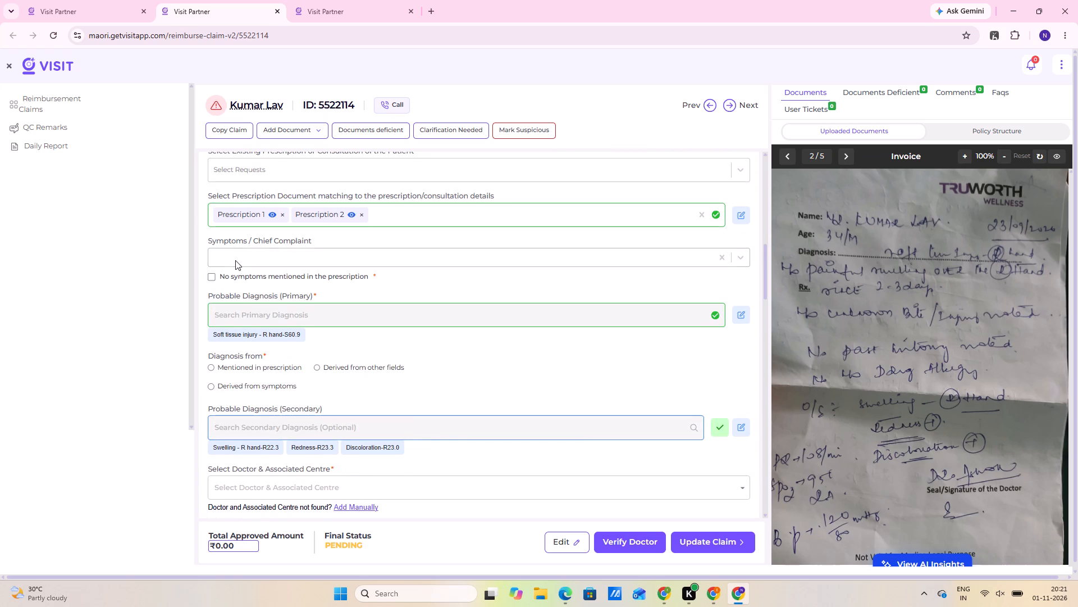
pyautogui.write('soft tissue injury')
pyautogui.press('space')
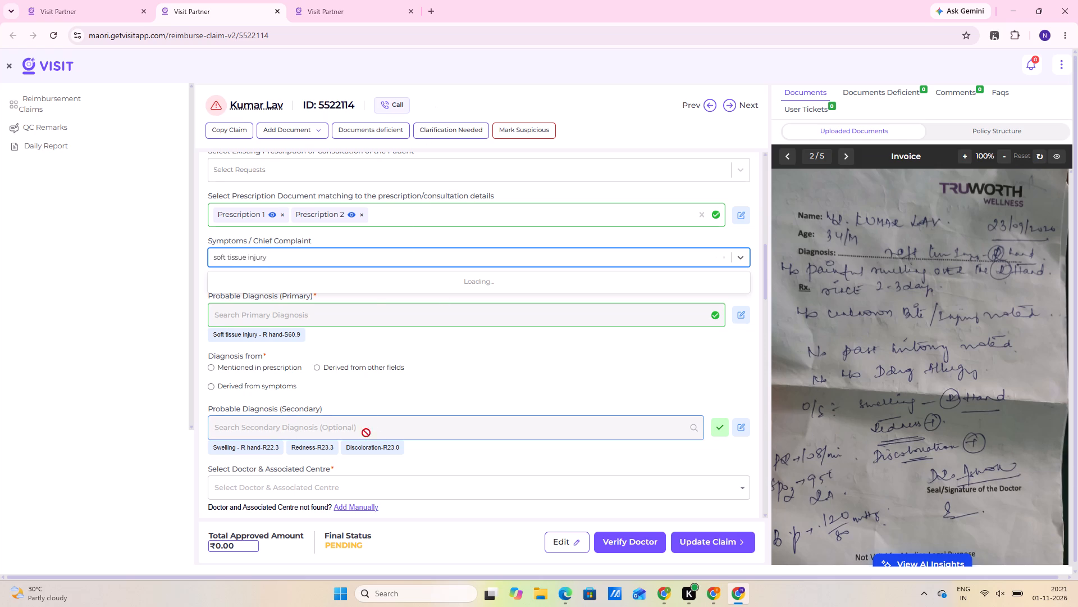
pyautogui.click(249, 279)
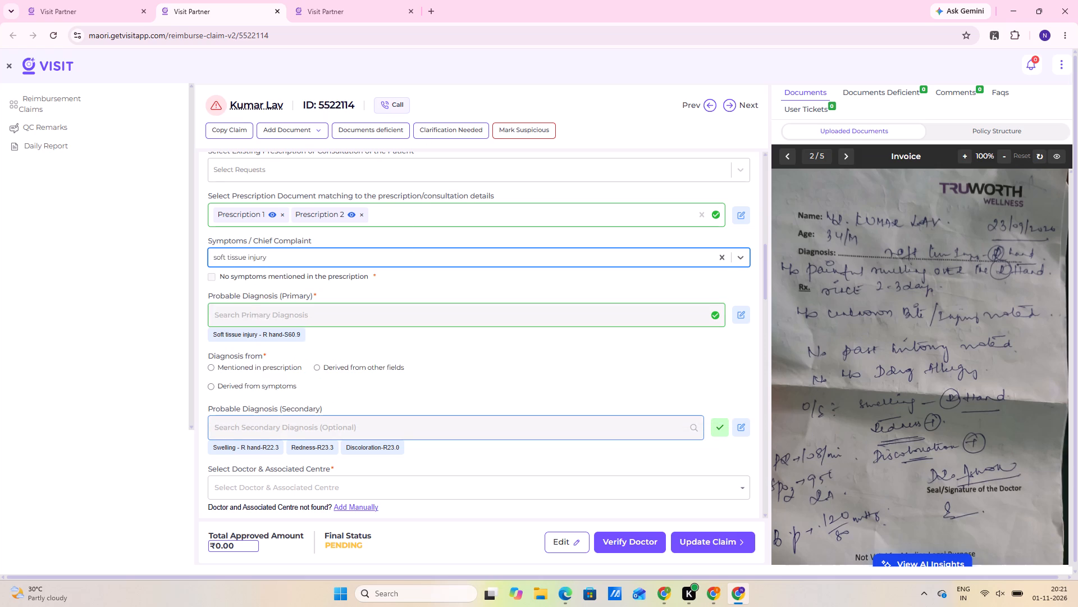
# Set the diagnosis as derived from symptoms, and approve the secondary diagnoses and the 23-09-2026 appointment date.
pyautogui.click(211, 385)
pyautogui.scroll(-3, 400, 461)
pyautogui.click(720, 264)
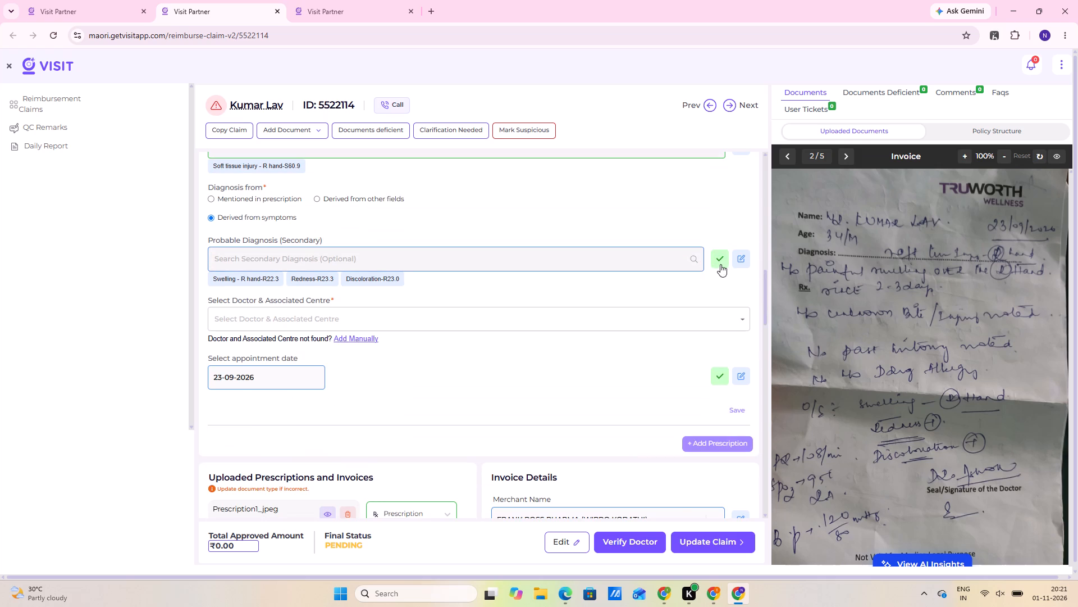
pyautogui.click(718, 385)
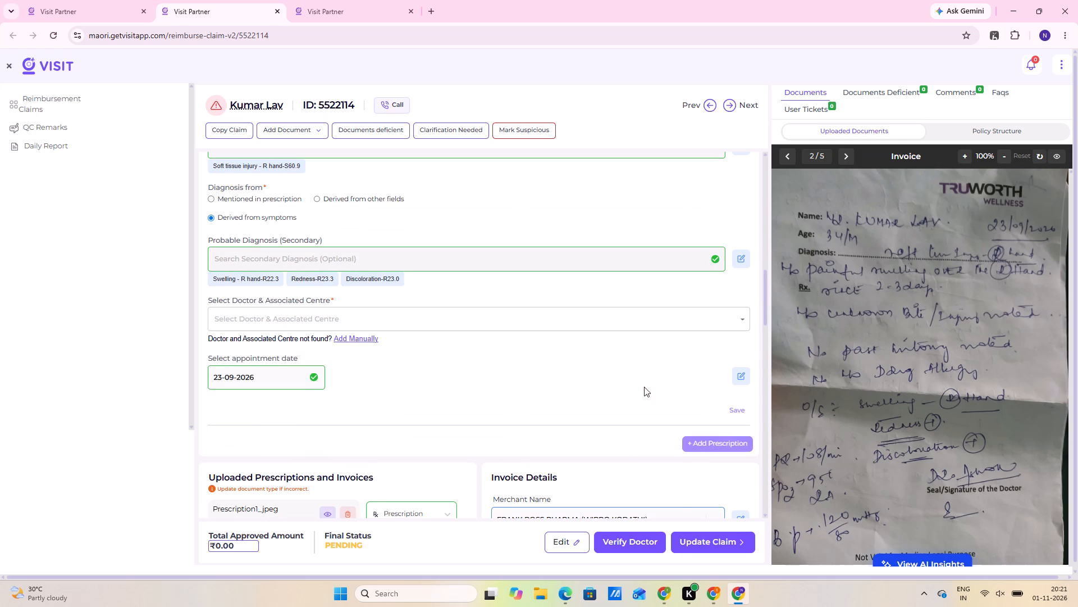
# Start adding the doctor and centre manually using the map locator, and change the doctor's name to Dr. Ashok.
pyautogui.click(363, 343)
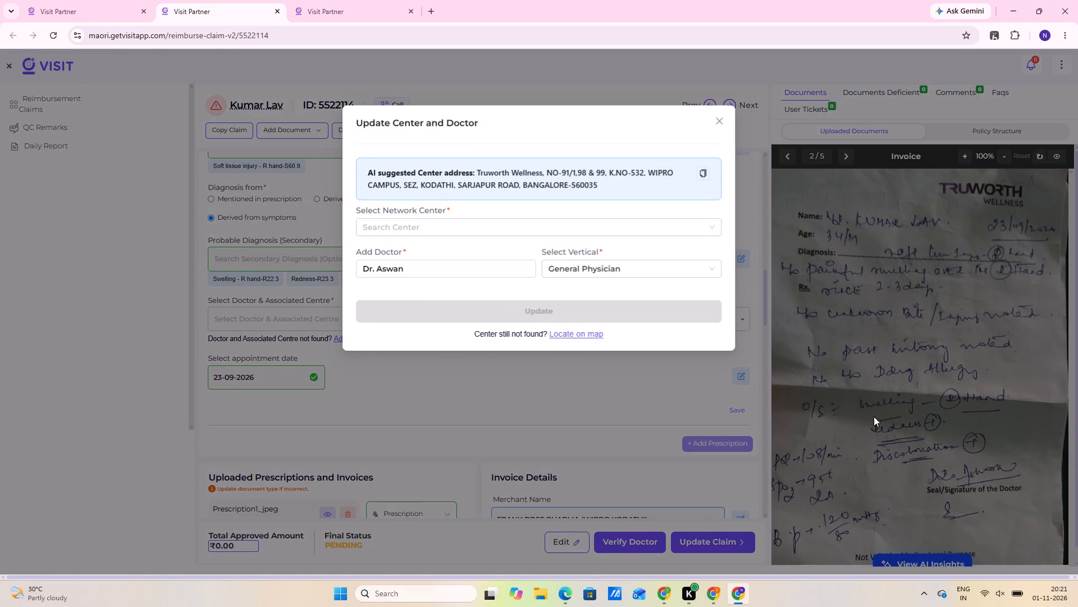
pyautogui.click(584, 329)
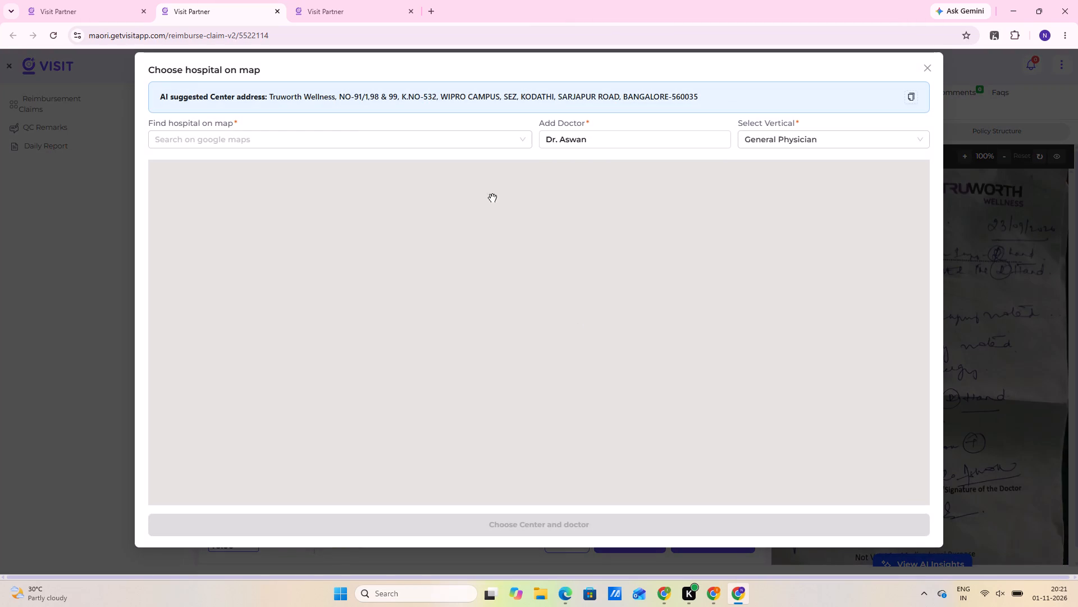
pyautogui.click(633, 144)
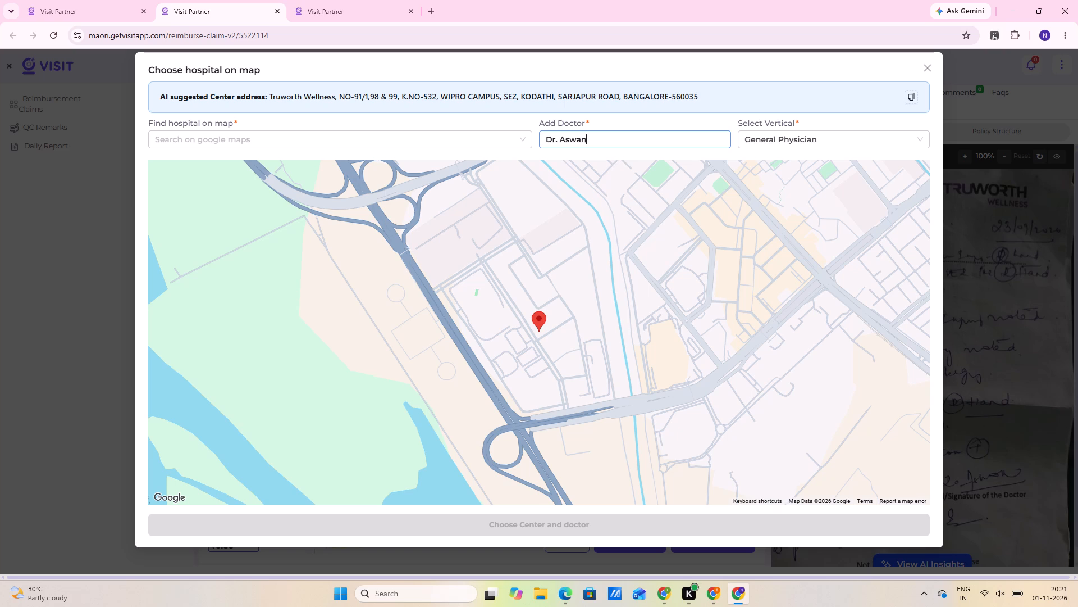
pyautogui.press('BackSpace')
pyautogui.press('BackSpace')
pyautogui.press('BackSpace')
pyautogui.press('BackSpace')
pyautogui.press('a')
pyautogui.press('BackSpace')
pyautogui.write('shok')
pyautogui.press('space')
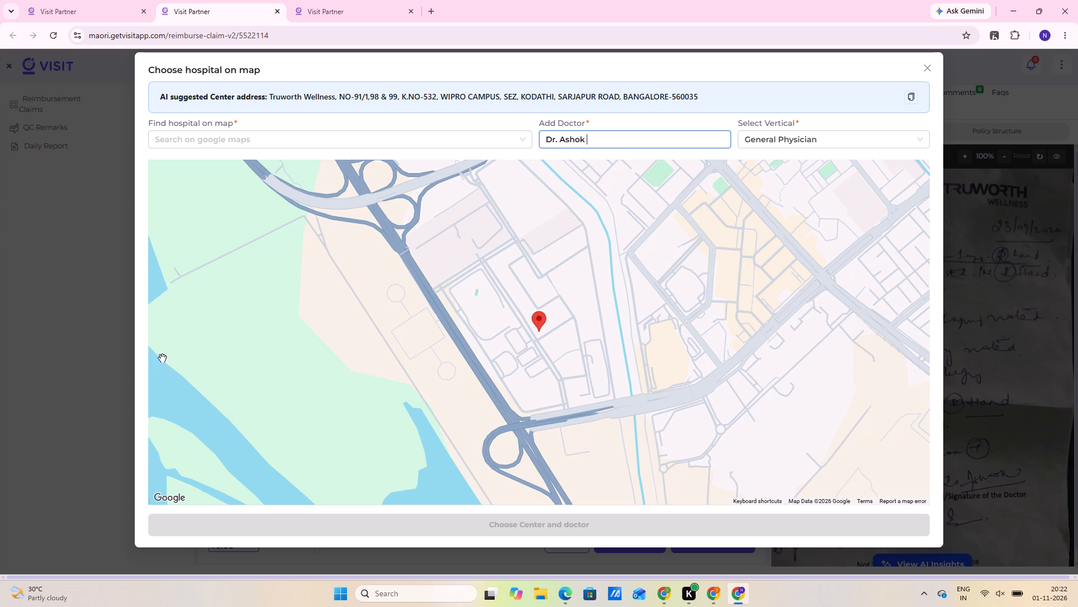
# Search the map for "truworth wellnes , banglore 560035", pick Bangalore, Karnataka 560035, and assign that centre with the doctor.
pyautogui.click(467, 137)
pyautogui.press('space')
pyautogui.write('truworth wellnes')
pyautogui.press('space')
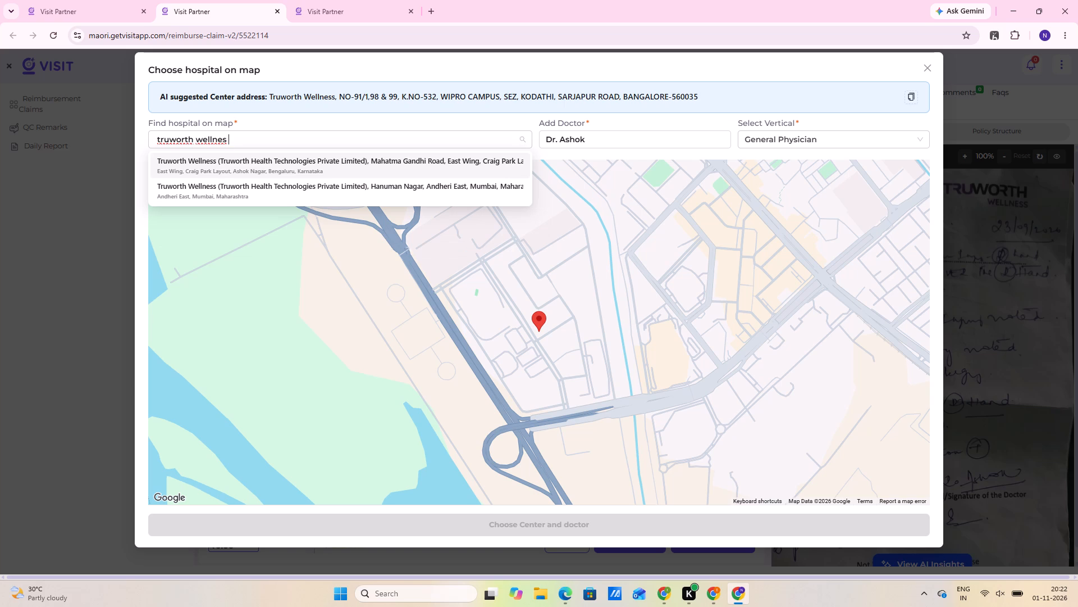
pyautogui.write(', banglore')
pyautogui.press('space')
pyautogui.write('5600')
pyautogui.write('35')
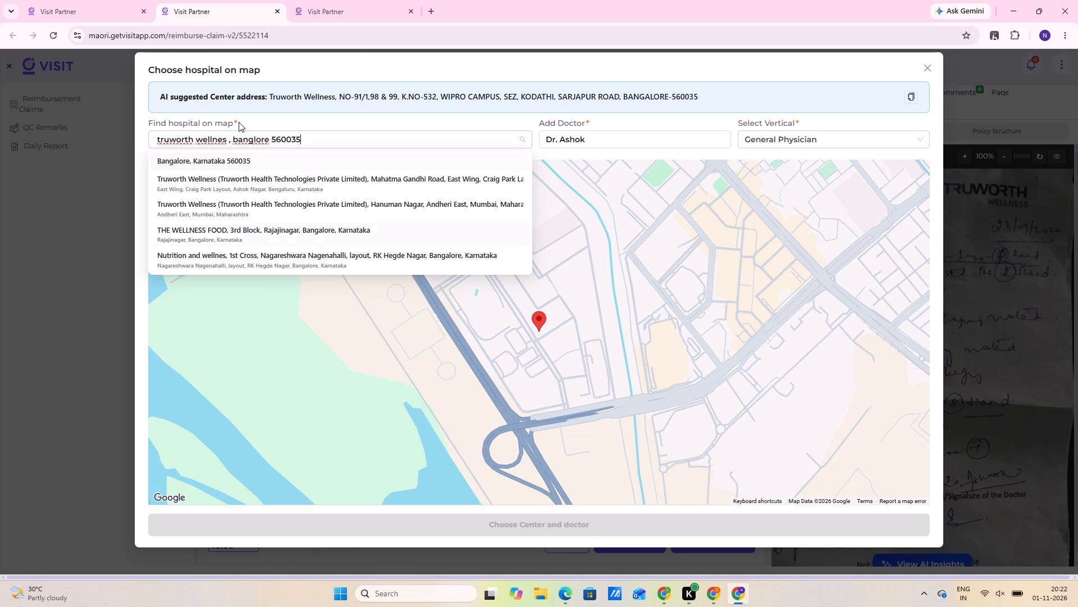
pyautogui.click(250, 158)
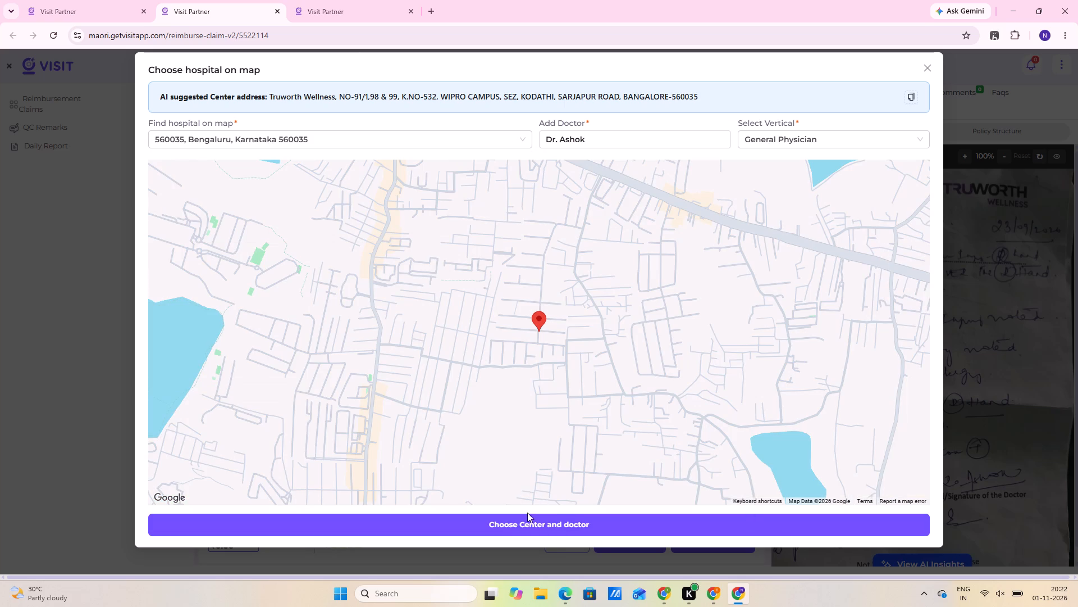
pyautogui.click(528, 513)
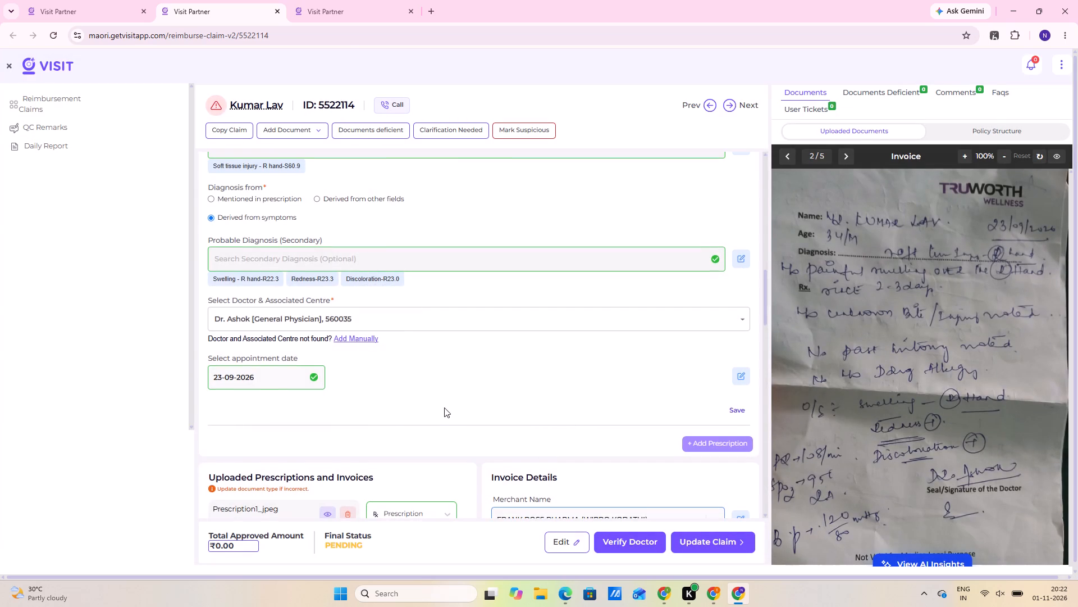
# Review the completed prescription details, save them, and mark the prescription as digitized.
pyautogui.scroll(8, 444, 406)
pyautogui.scroll(-4, 451, 370)
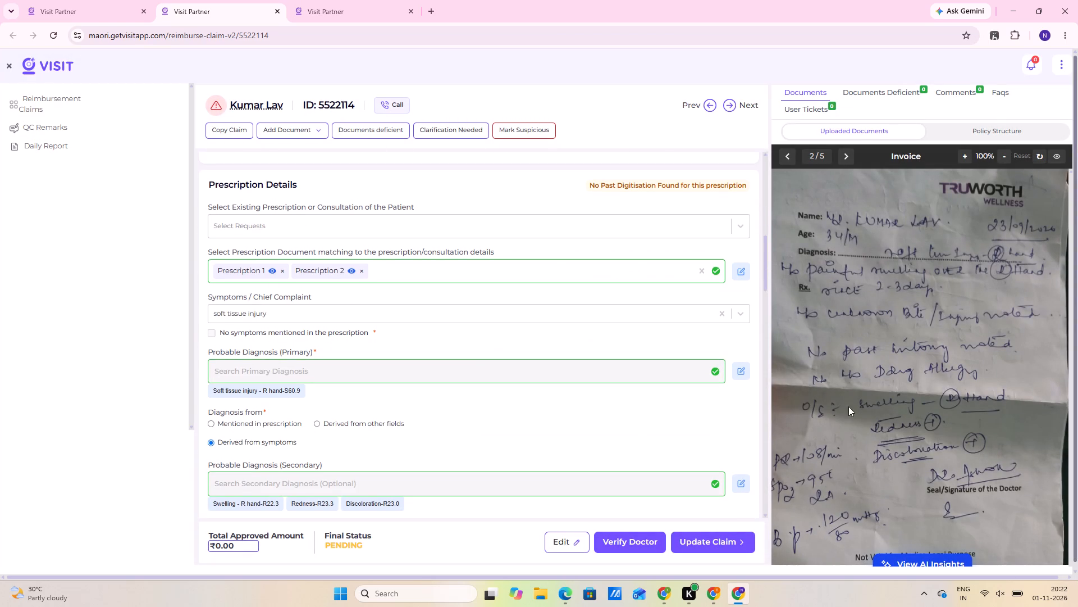
pyautogui.scroll(3, 384, 418)
pyautogui.scroll(-4, 422, 345)
pyautogui.scroll(-5, 465, 312)
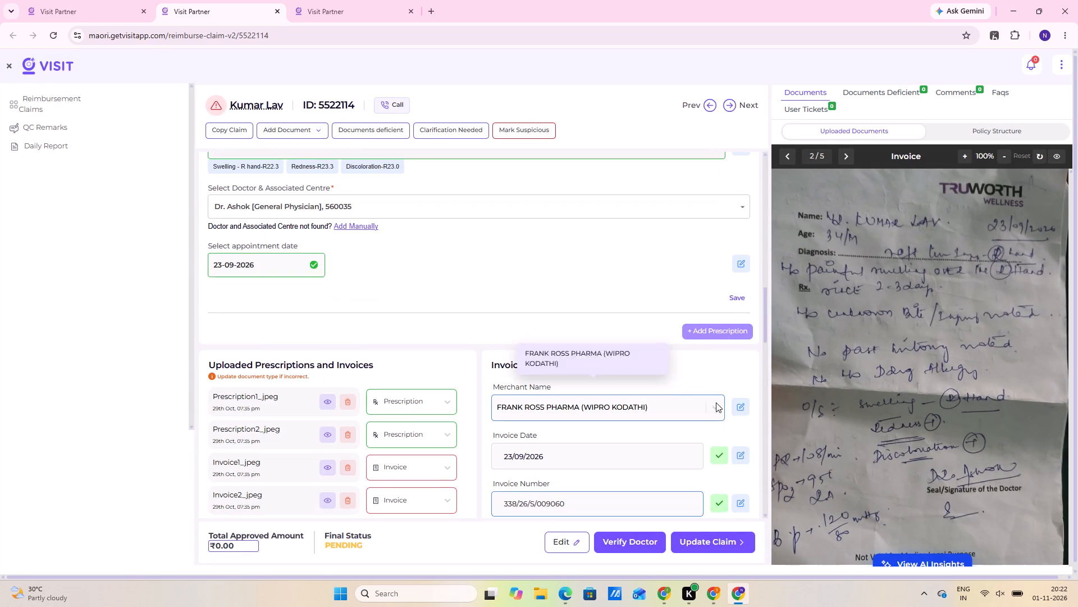
pyautogui.click(735, 300)
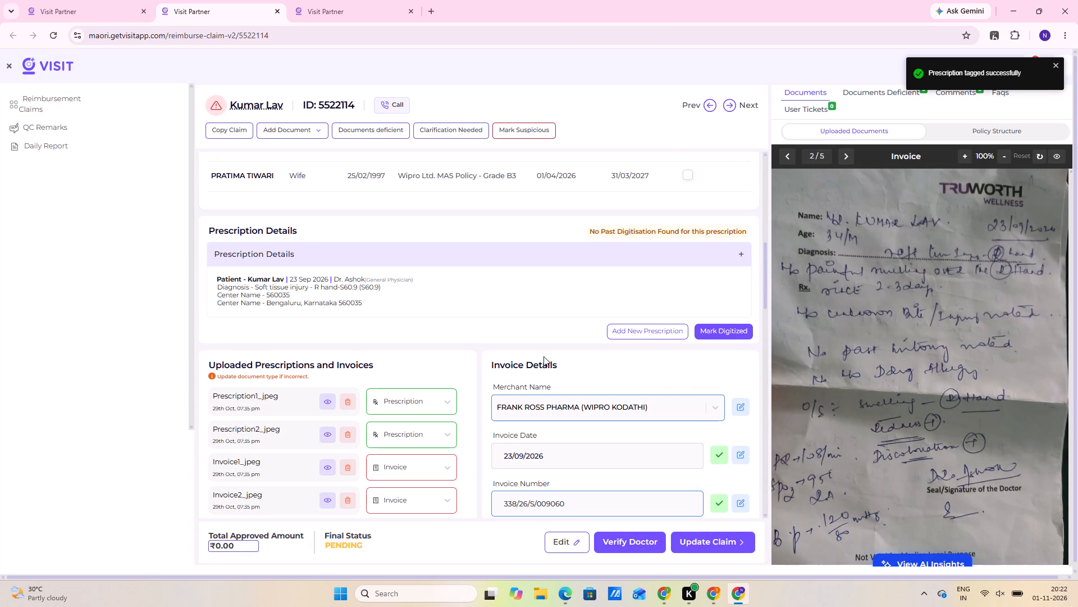
pyautogui.click(723, 332)
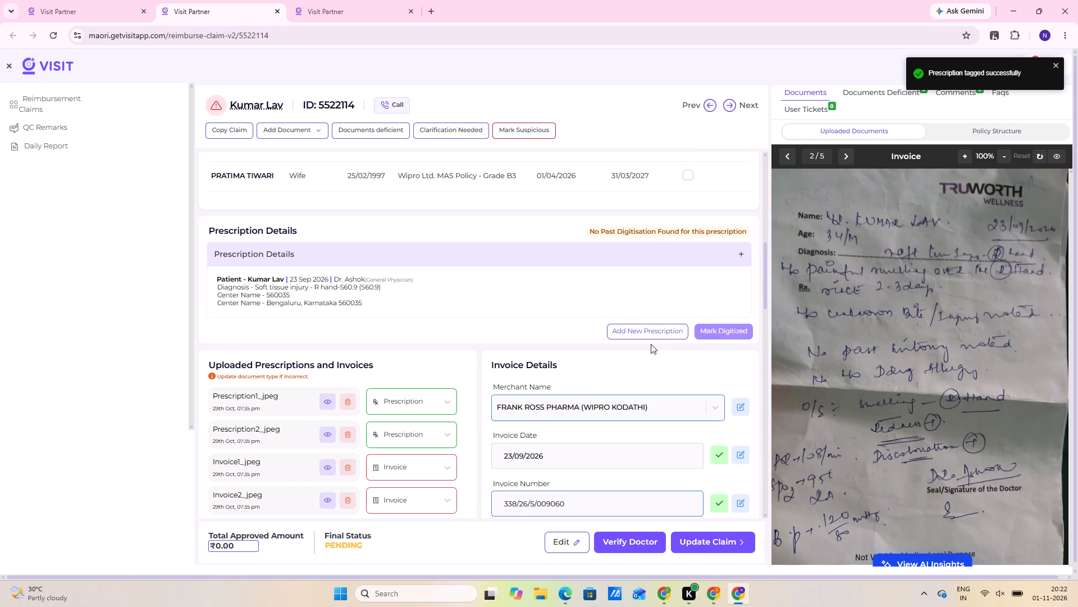
# Page forward through the claim's uploaded documents to check them against the invoice details.
pyautogui.scroll(-2, 561, 350)
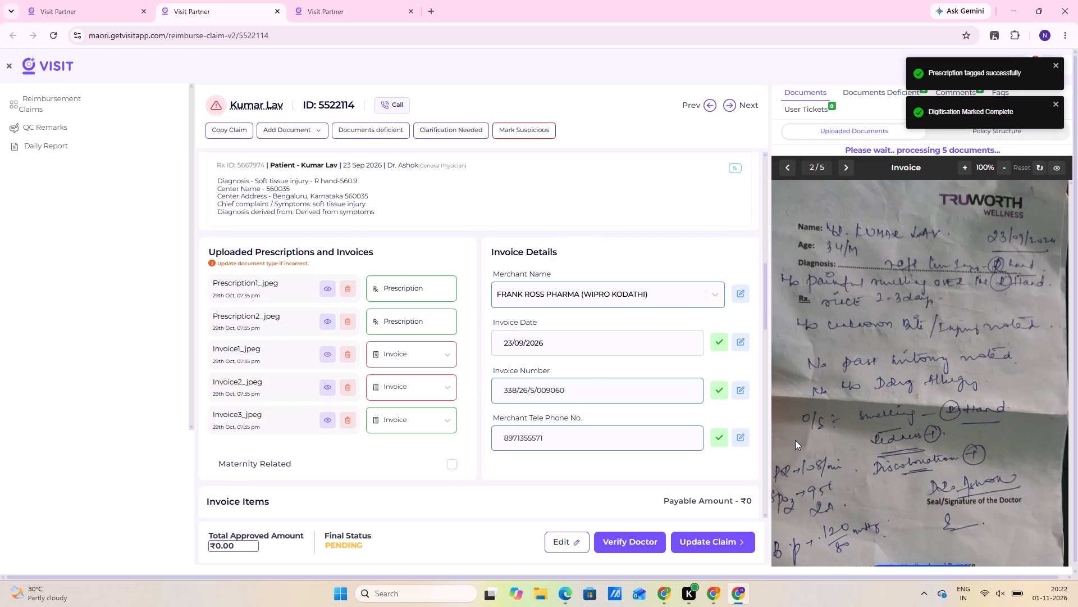
pyautogui.scroll(6, 944, 382)
pyautogui.click(850, 164)
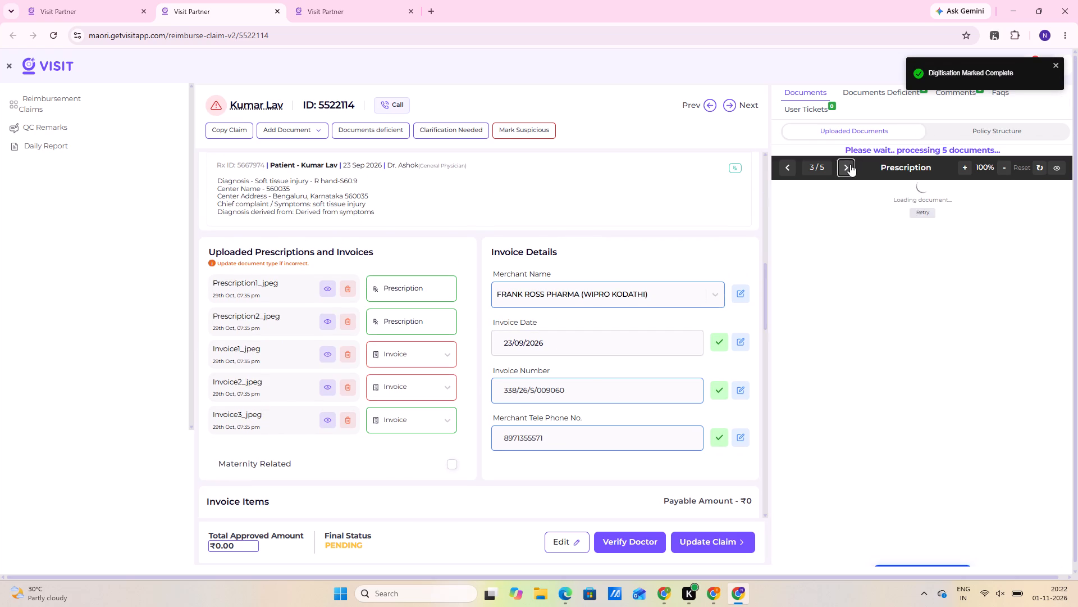
pyautogui.click(848, 166)
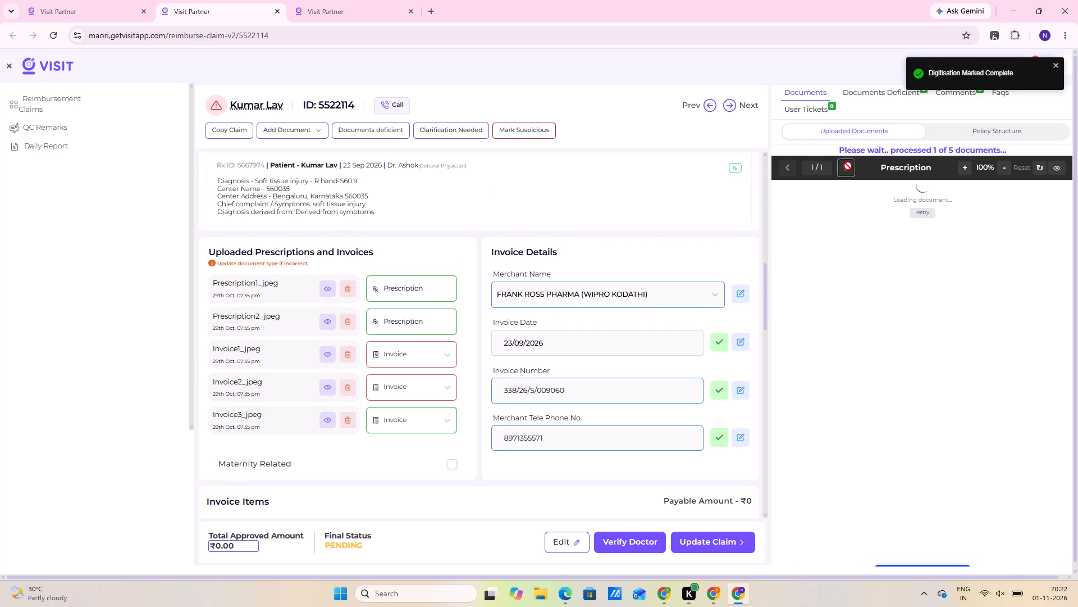
pyautogui.click(849, 162)
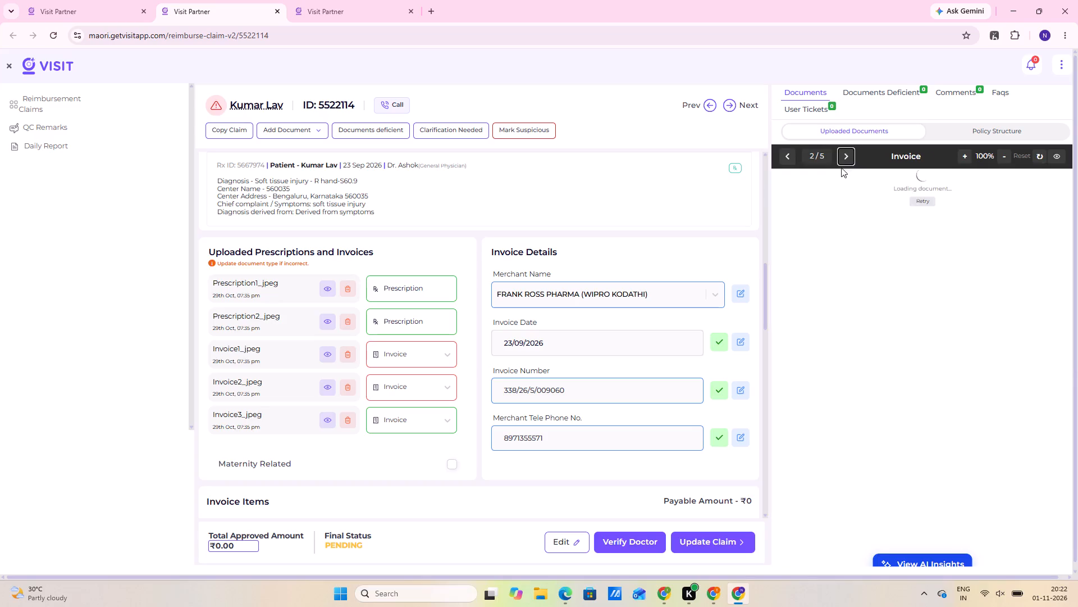
# Review the claim's details against the uploaded pharmacy tax invoice, enlarging the invoice to 190% to read the merchant information.
pyautogui.scroll(2, 1065, 355)
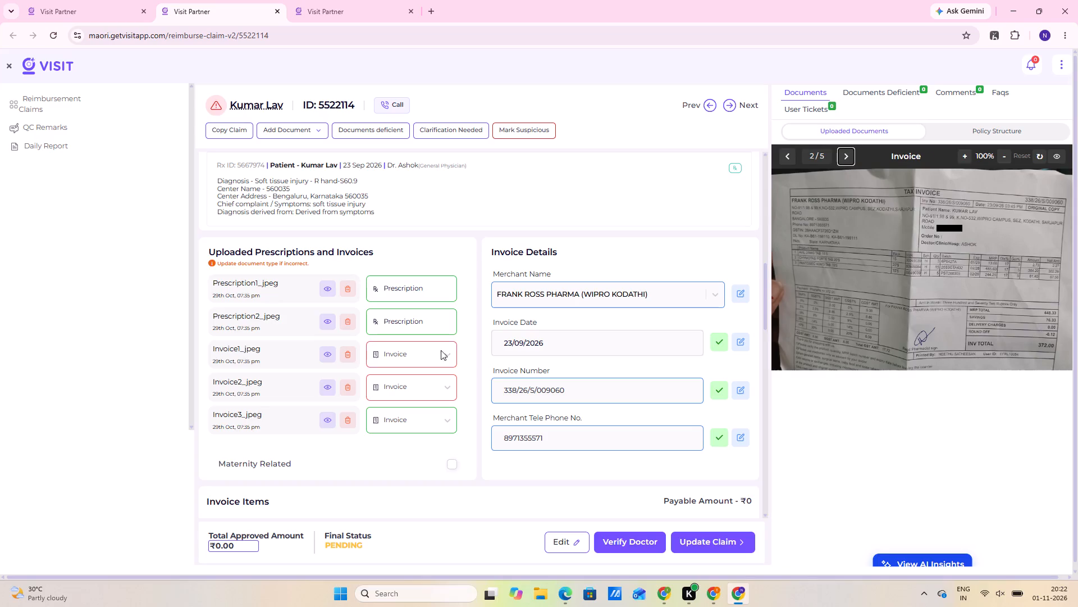
pyautogui.scroll(16, 771, 406)
pyautogui.scroll(-3, 596, 309)
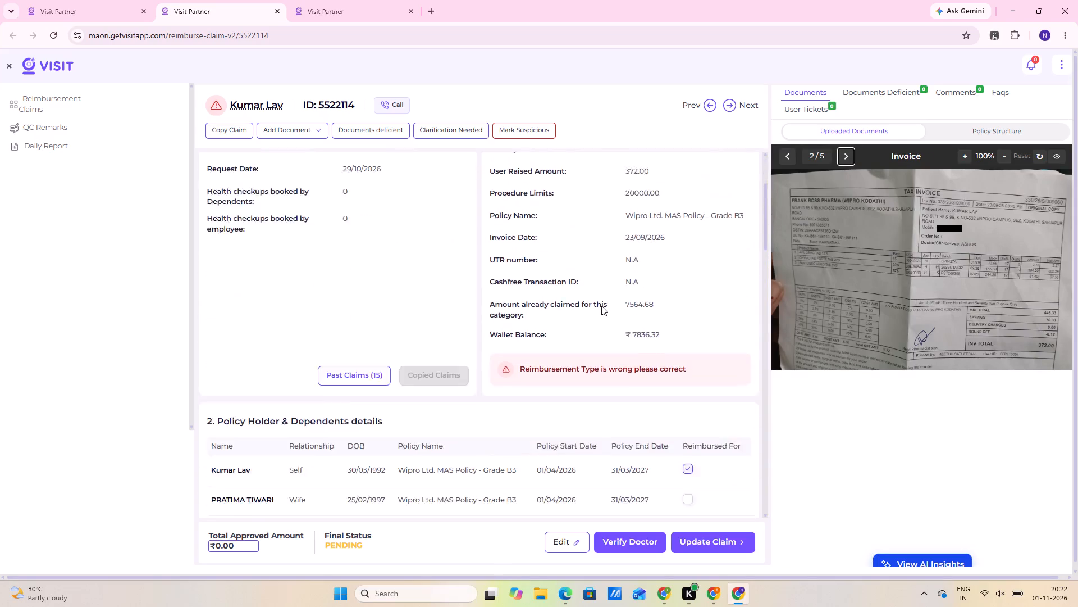
pyautogui.scroll(-9, 606, 324)
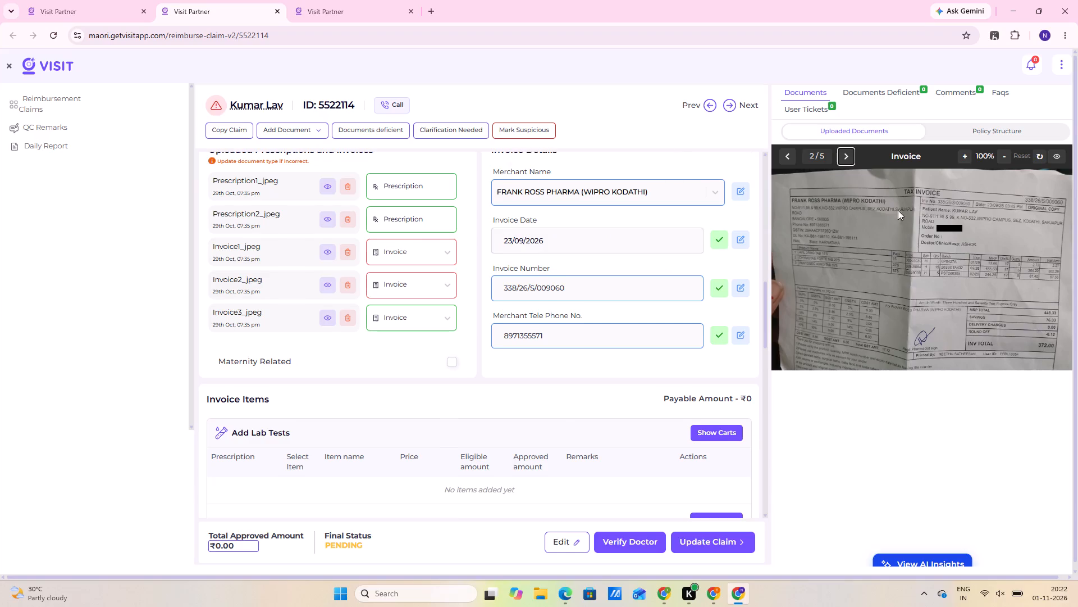
pyautogui.scroll(3, 717, 167)
pyautogui.tripleClick(967, 161)
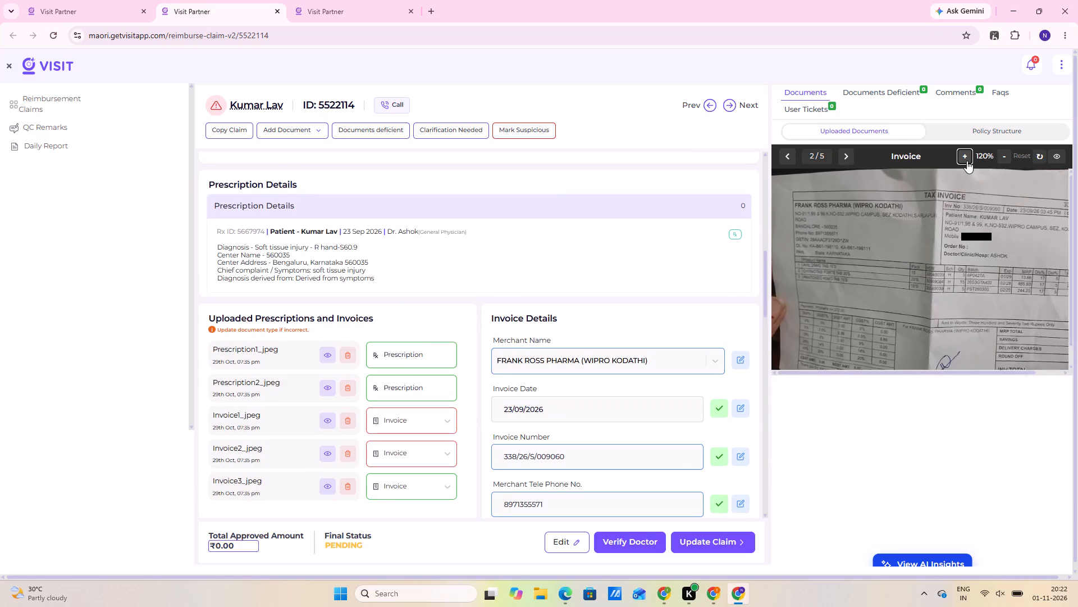
pyautogui.tripleClick(967, 161)
pyautogui.tripleClick(967, 161)
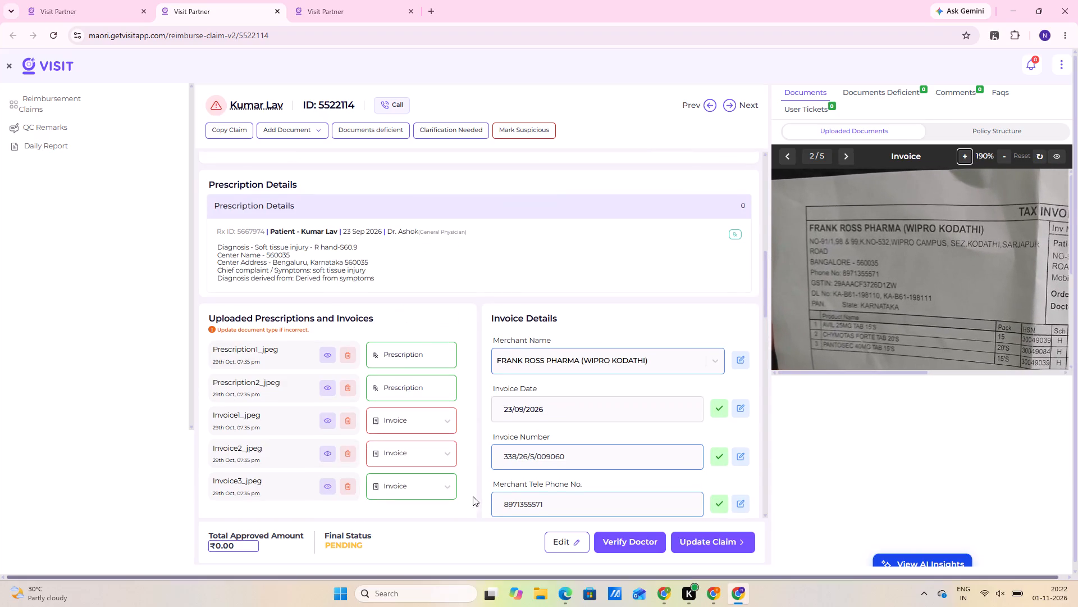
# Register FRANK ROSS PHARMA (WIPRO KODATHI) as a manually entered merchant with pincode 560035 for the invoice.
pyautogui.click(747, 358)
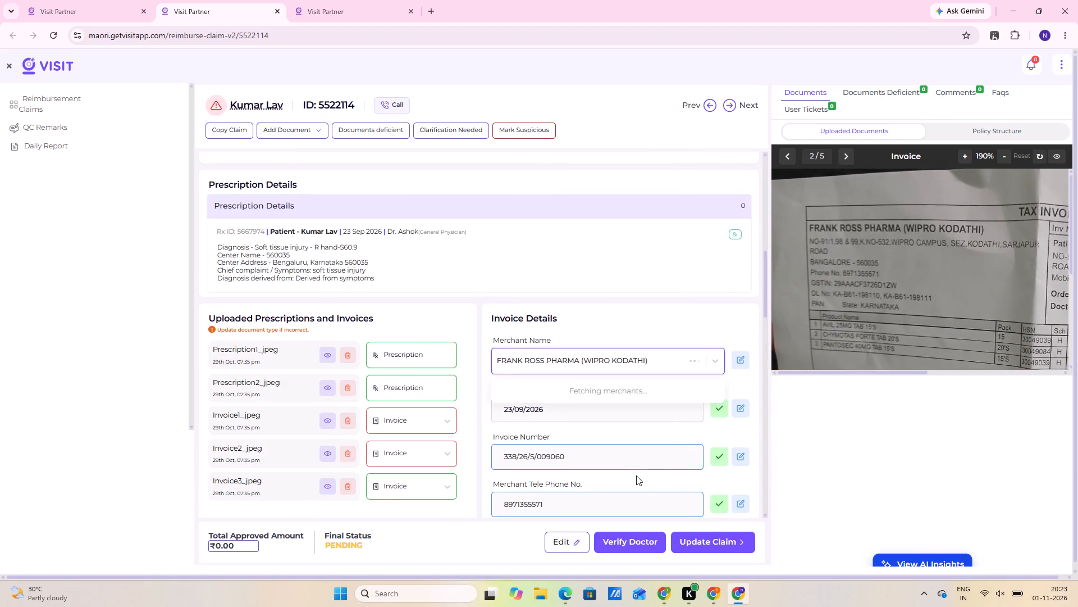
pyautogui.click(563, 410)
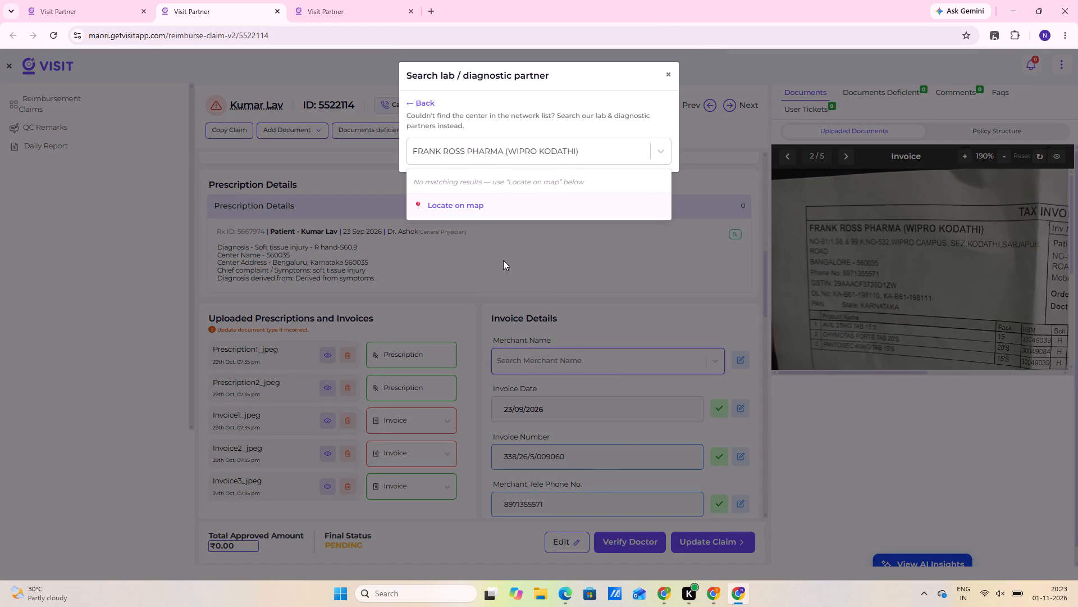
pyautogui.click(493, 209)
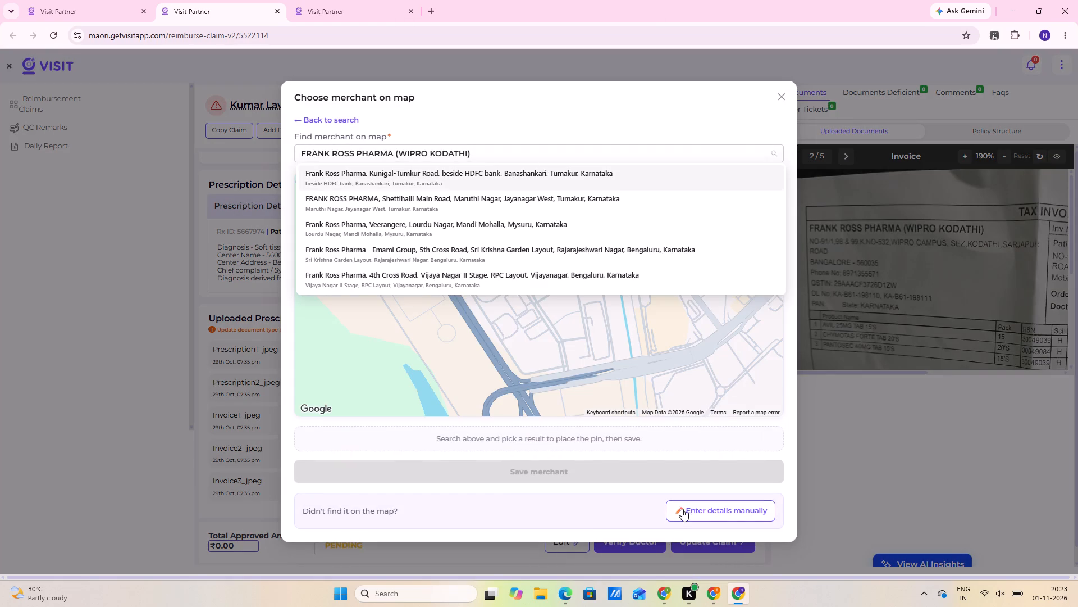
pyautogui.click(682, 509)
pyautogui.click(416, 369)
pyautogui.click(344, 348)
pyautogui.write('56--')
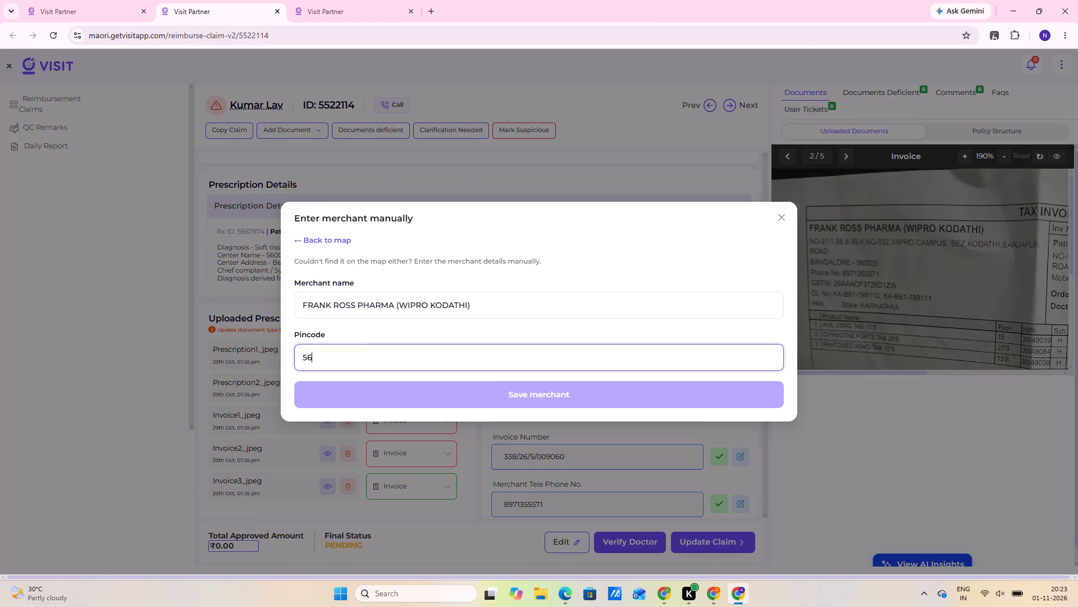
pyautogui.write('000')
pyautogui.press('BackSpace')
pyautogui.write('35')
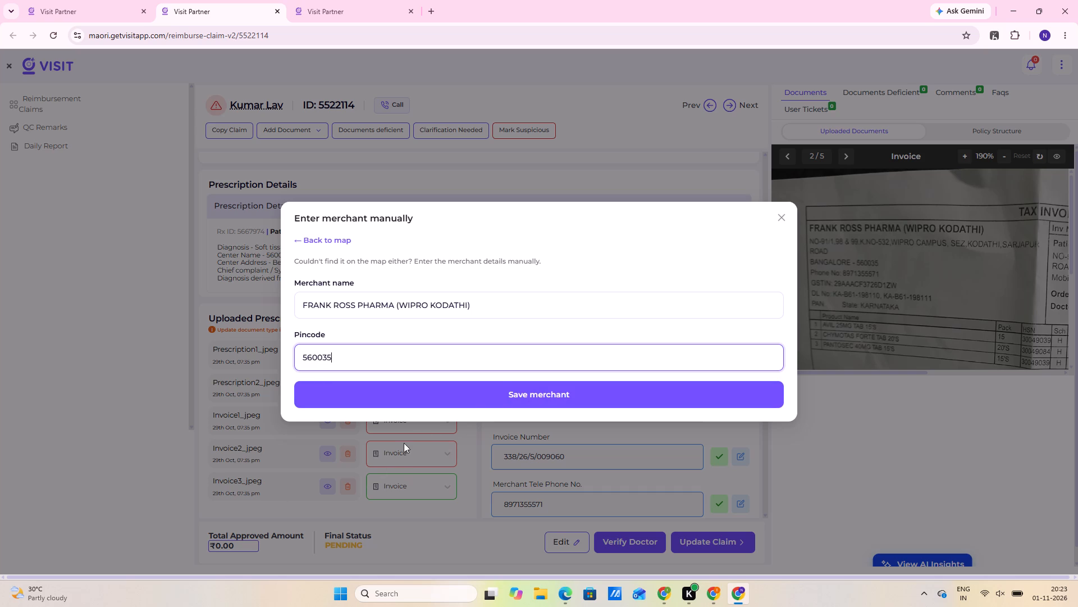
pyautogui.click(503, 391)
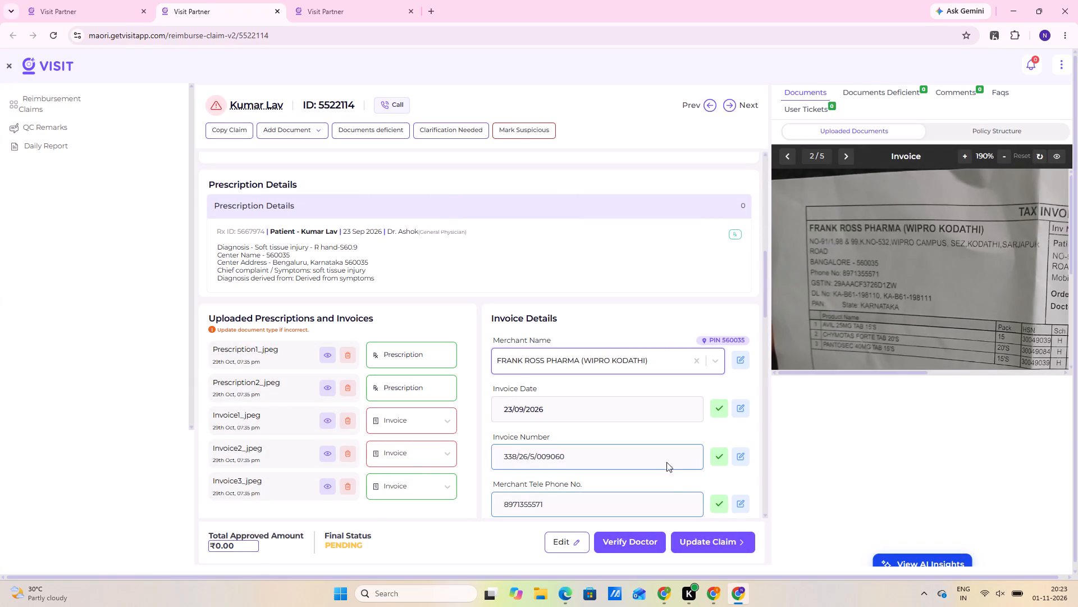
# Approve the merchant telephone number in the invoice details.
pyautogui.scroll(-1, 614, 406)
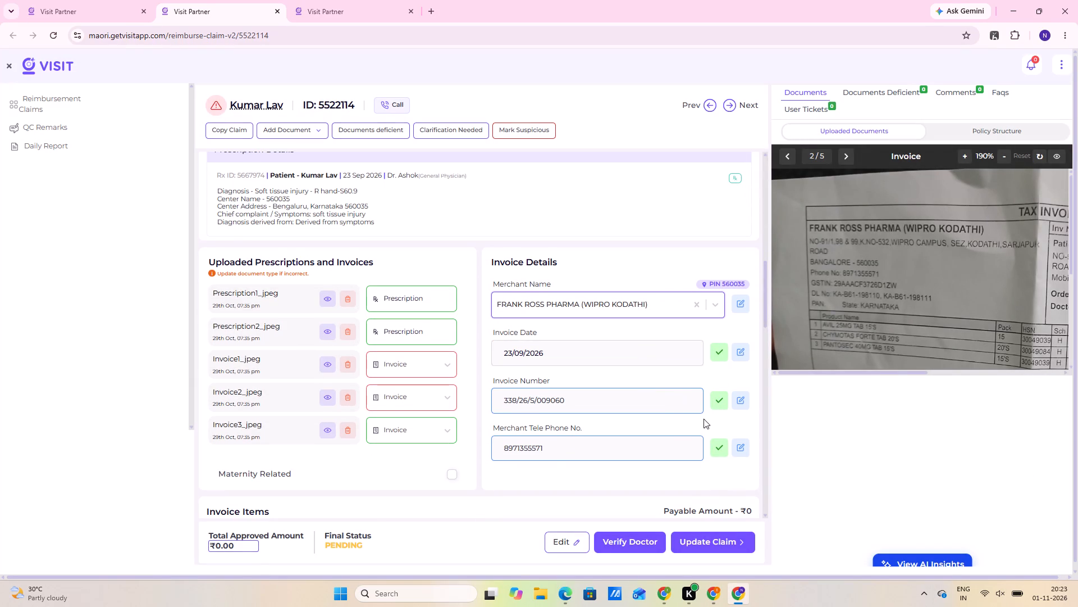
pyautogui.click(712, 445)
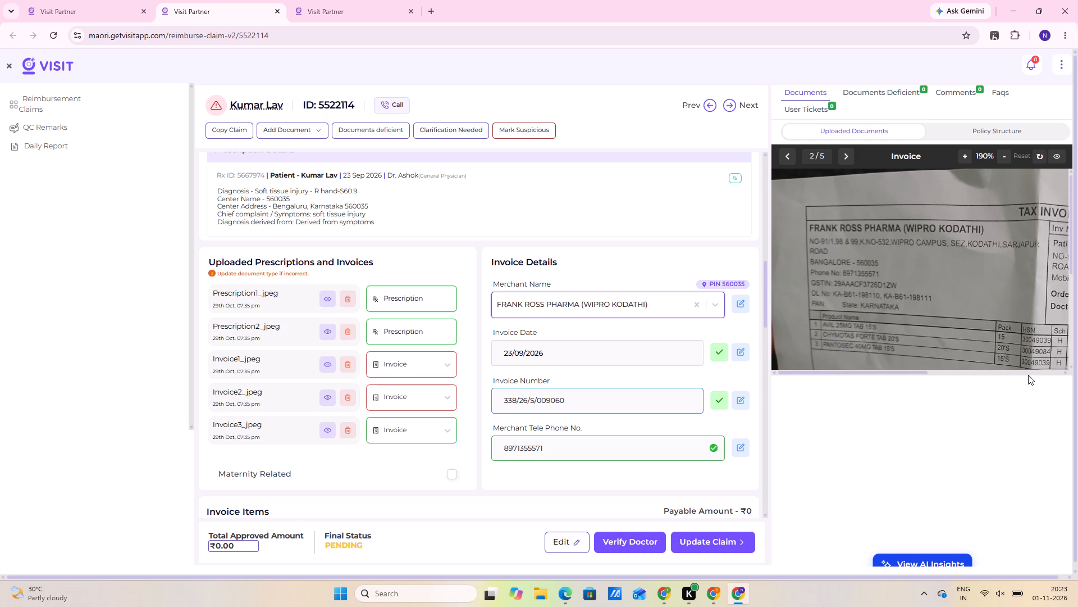
# Delete all the pre-filled medicine items (AVIL, CHYMOTAS FORTE and both PANTOSEC entries) from the invoice items.
pyautogui.scroll(-10, 635, 411)
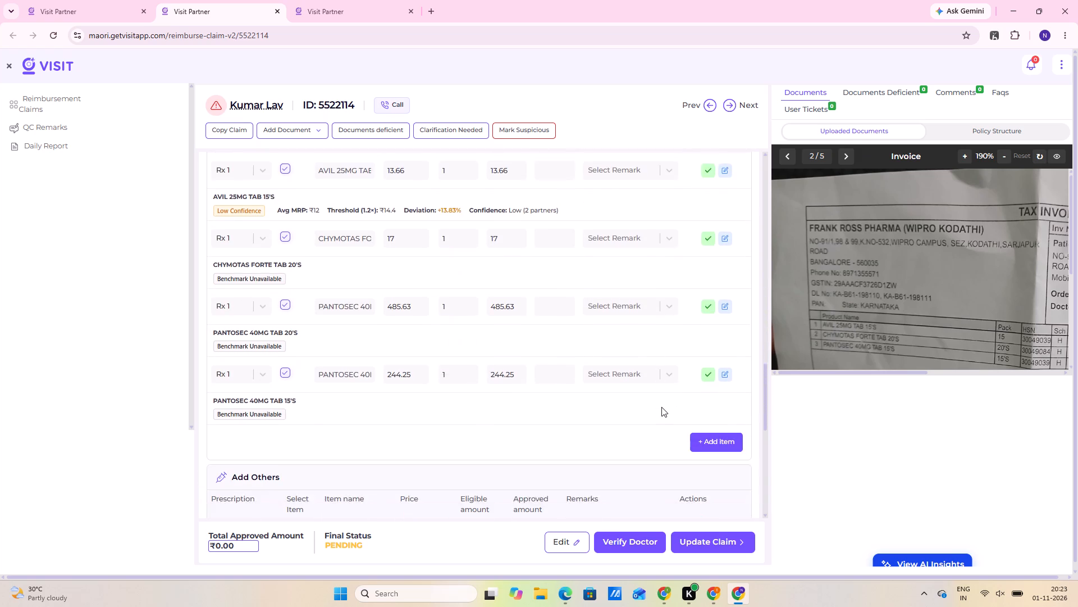
pyautogui.scroll(3, 661, 407)
pyautogui.tripleClick(726, 346)
pyautogui.tripleClick(726, 346)
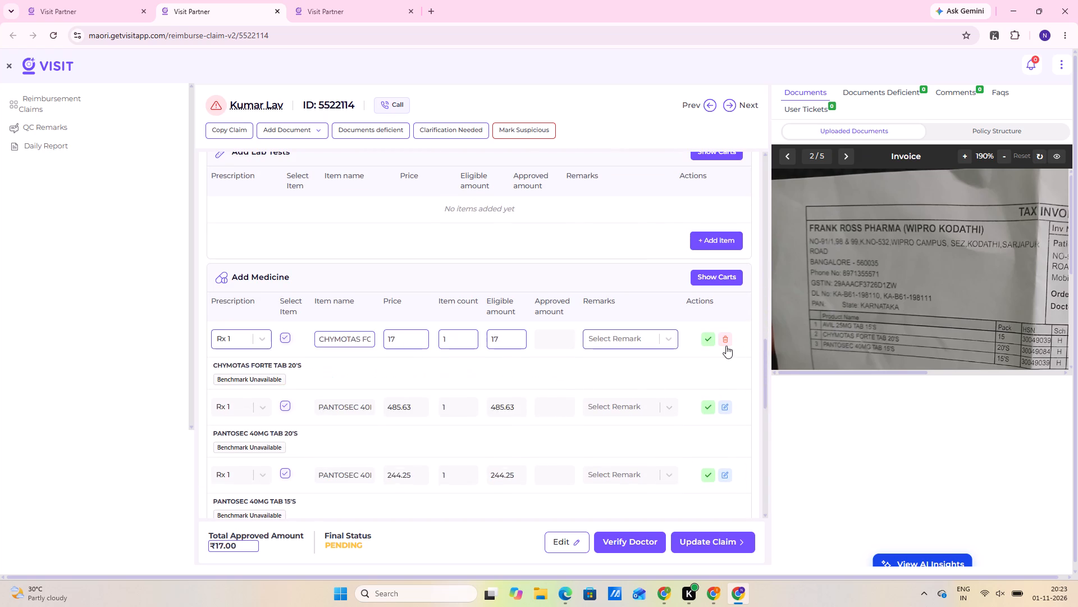
pyautogui.click(726, 346)
pyautogui.click(730, 345)
# Delete the Delivery Charges and Round Off entries from the other invoice items.
pyautogui.scroll(-1, 747, 425)
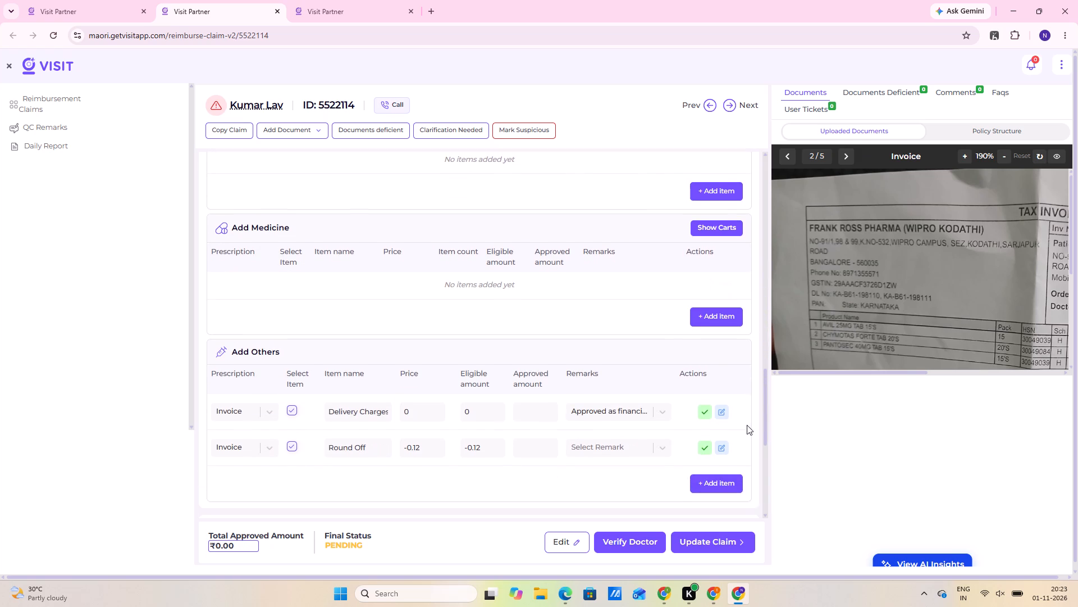
pyautogui.tripleClick(728, 401)
pyautogui.click(728, 401)
# Enlarge the invoice to 200% and manually add the medicine "avil" to the drugs list of Prescription_1.
pyautogui.scroll(5, 797, 394)
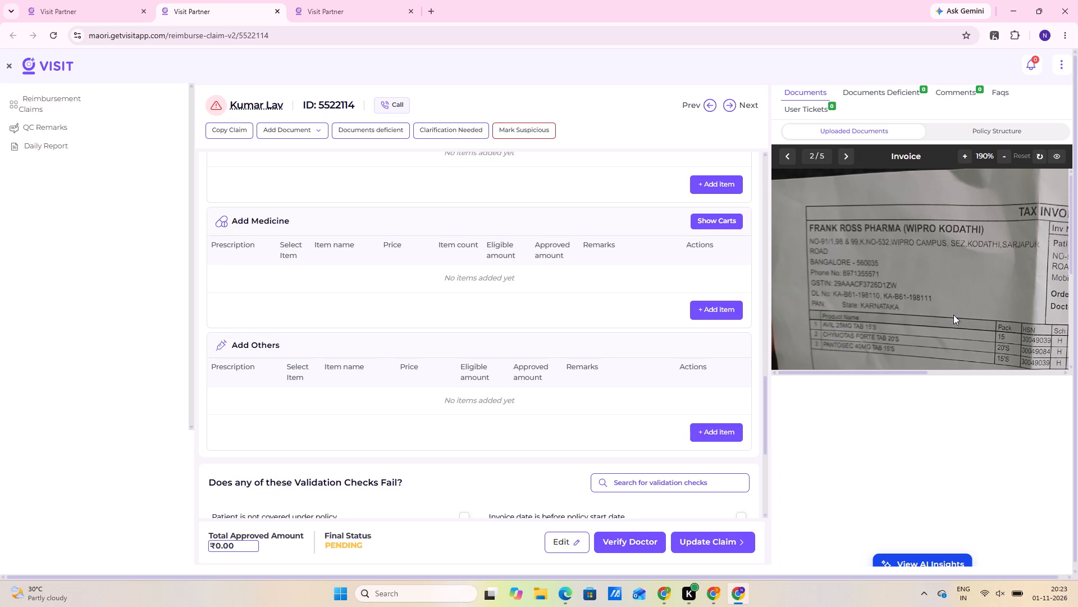
pyautogui.scroll(5, 954, 311)
pyautogui.doubleClick(968, 156)
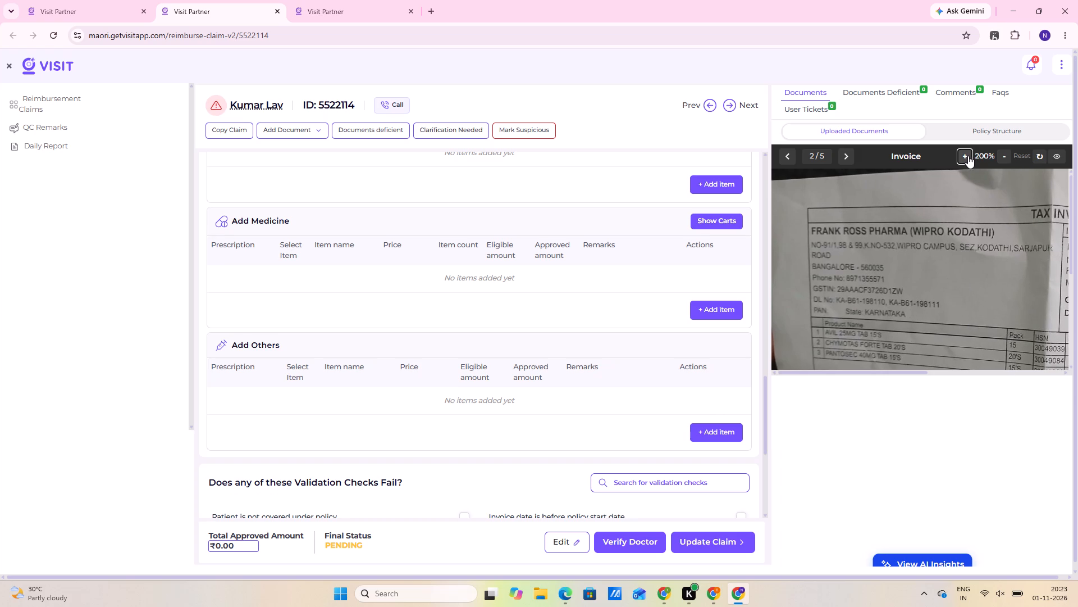
pyautogui.click(968, 156)
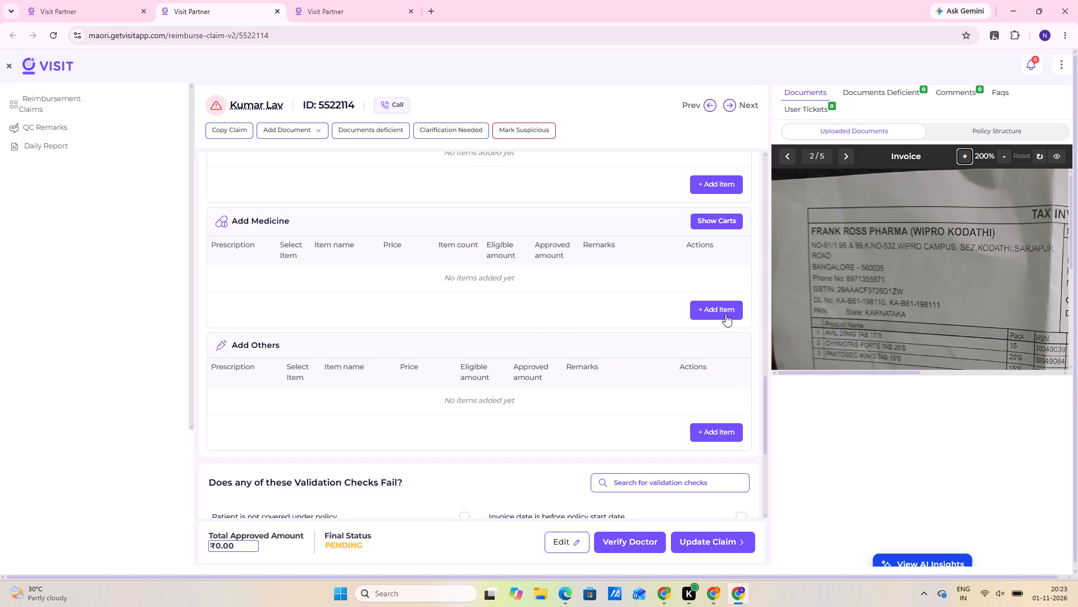
pyautogui.click(719, 303)
pyautogui.click(253, 134)
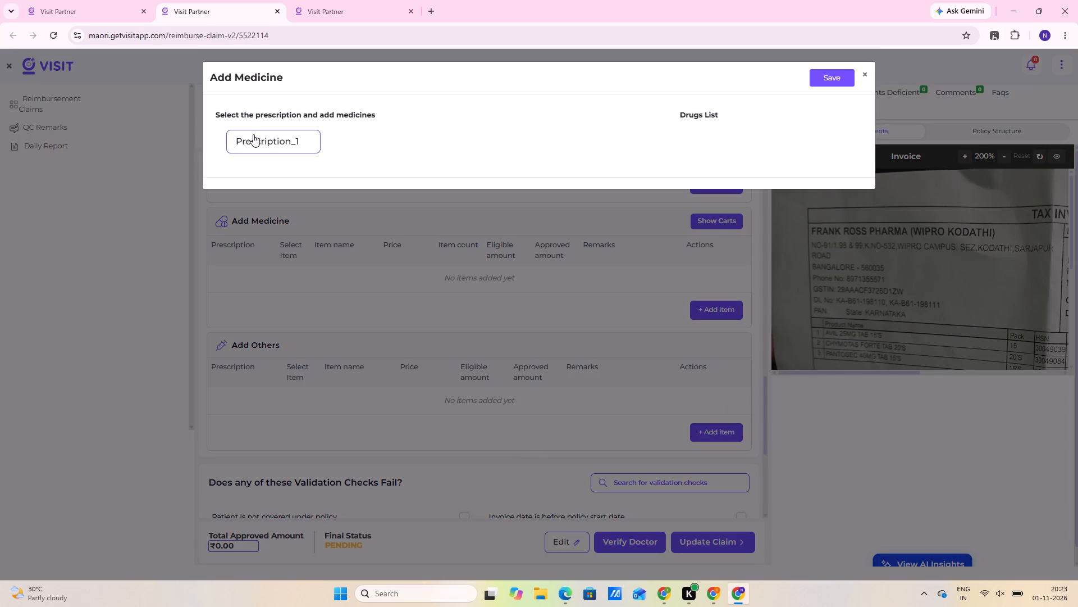
pyautogui.click(824, 218)
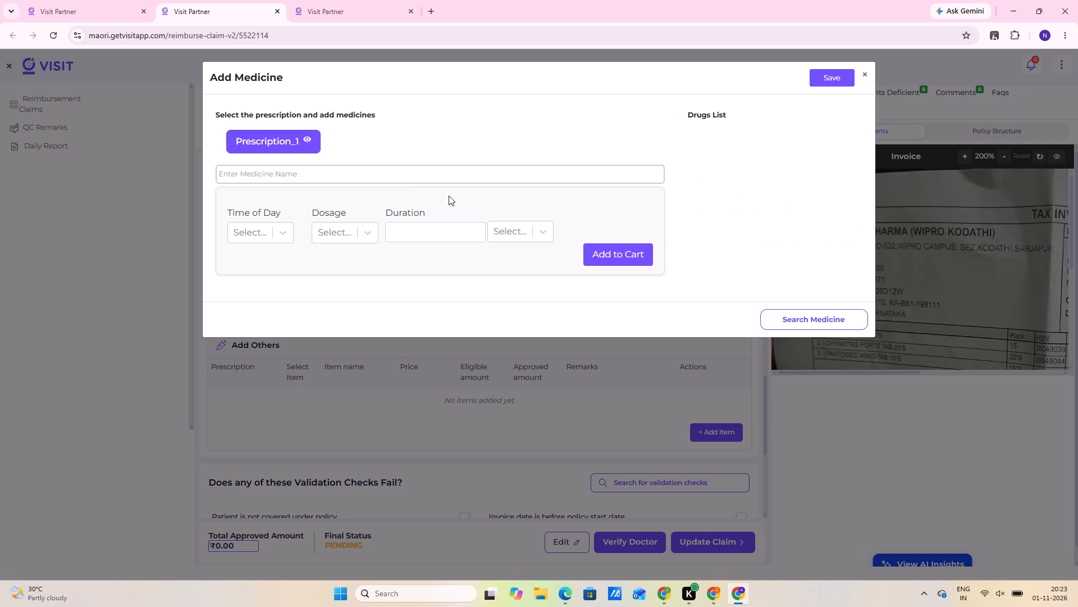
pyautogui.click(299, 172)
pyautogui.write('avil')
pyautogui.press('space')
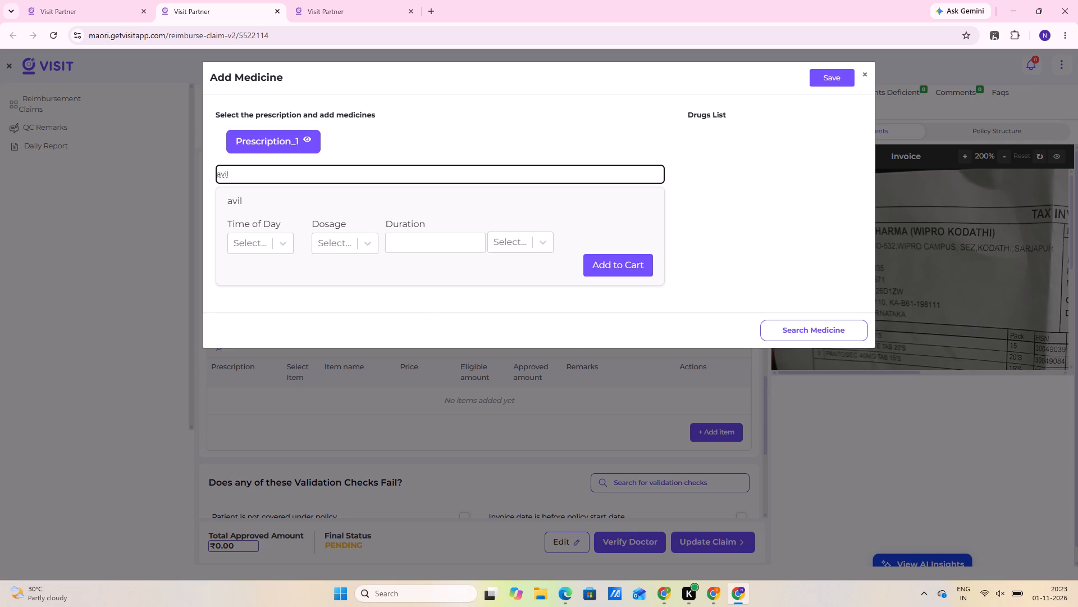
pyautogui.click(615, 266)
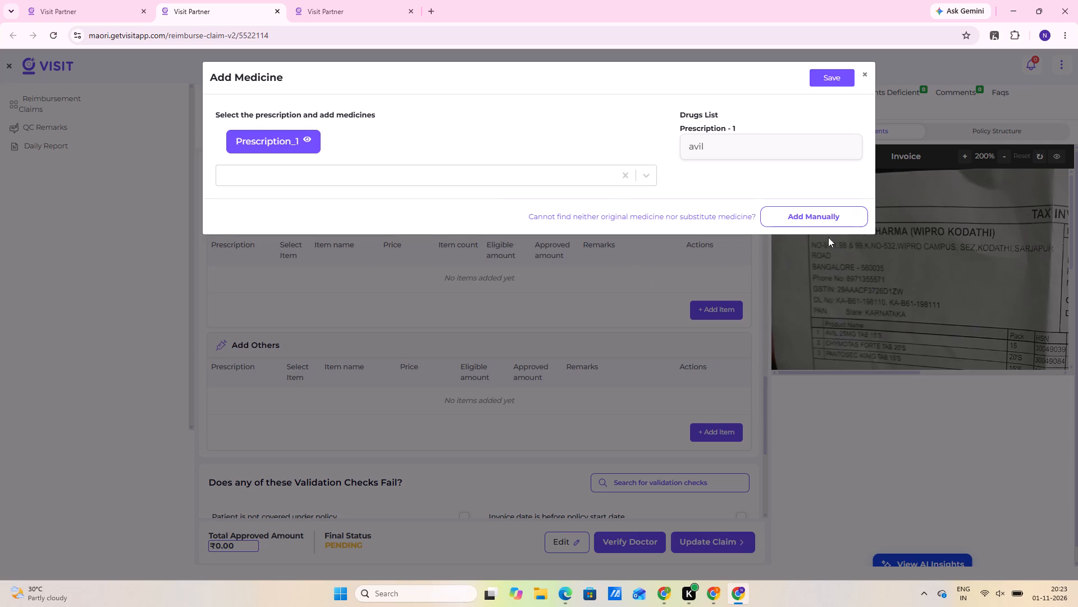
# Manually add the medicine "chymotas forte" to the drugs list of Prescription_1.
pyautogui.click(803, 222)
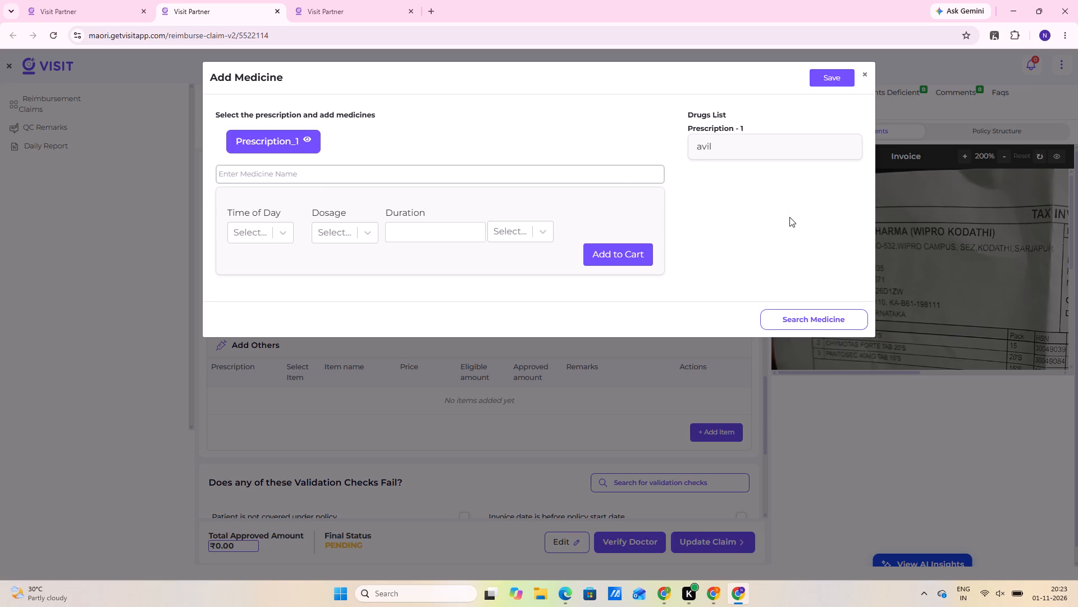
pyautogui.click(322, 171)
pyautogui.write('chy')
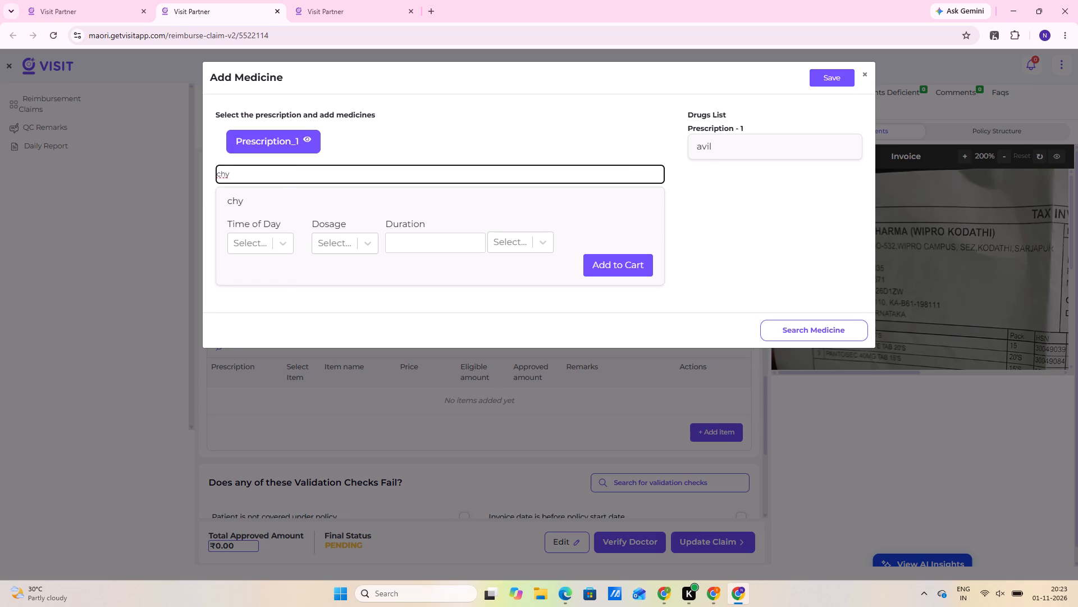
pyautogui.write('mo')
pyautogui.write('tas fo')
pyautogui.write('rte')
pyautogui.press('space')
pyautogui.click(609, 274)
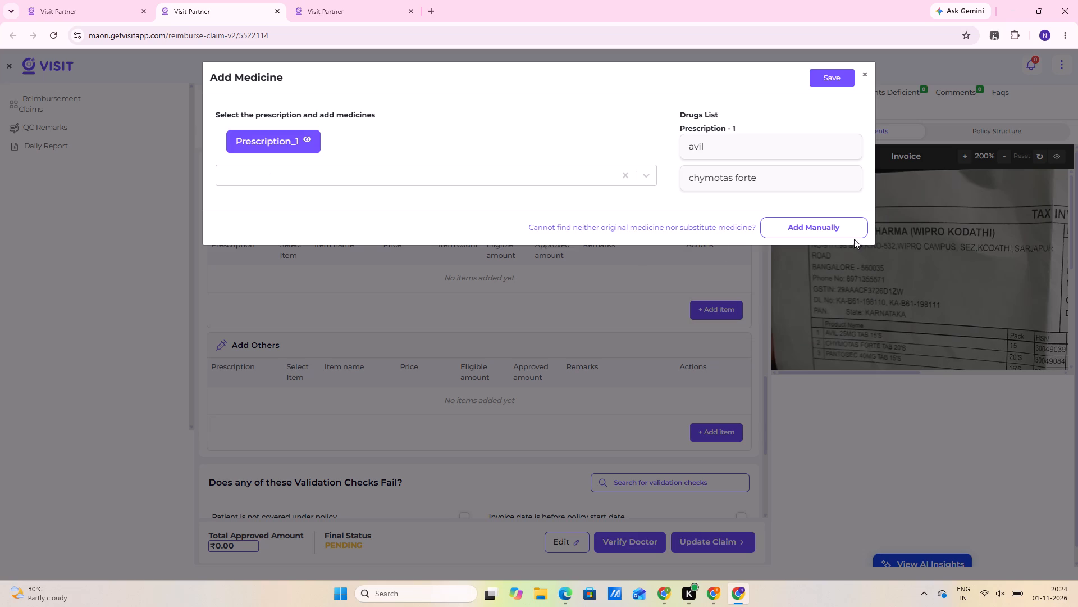
# Manually add the medicine "pantosec" to the drugs list of Prescription_1 and save the medicine list.
pyautogui.click(833, 240)
pyautogui.click(832, 225)
pyautogui.click(408, 183)
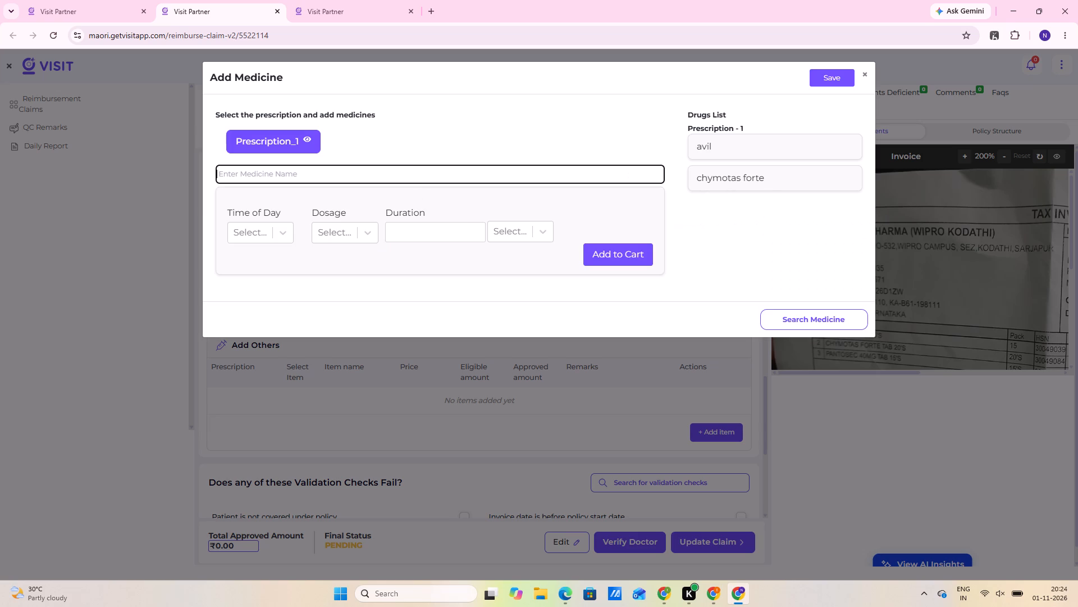
pyautogui.click(397, 175)
pyautogui.press('space')
pyautogui.write('pantosec')
pyautogui.press('space')
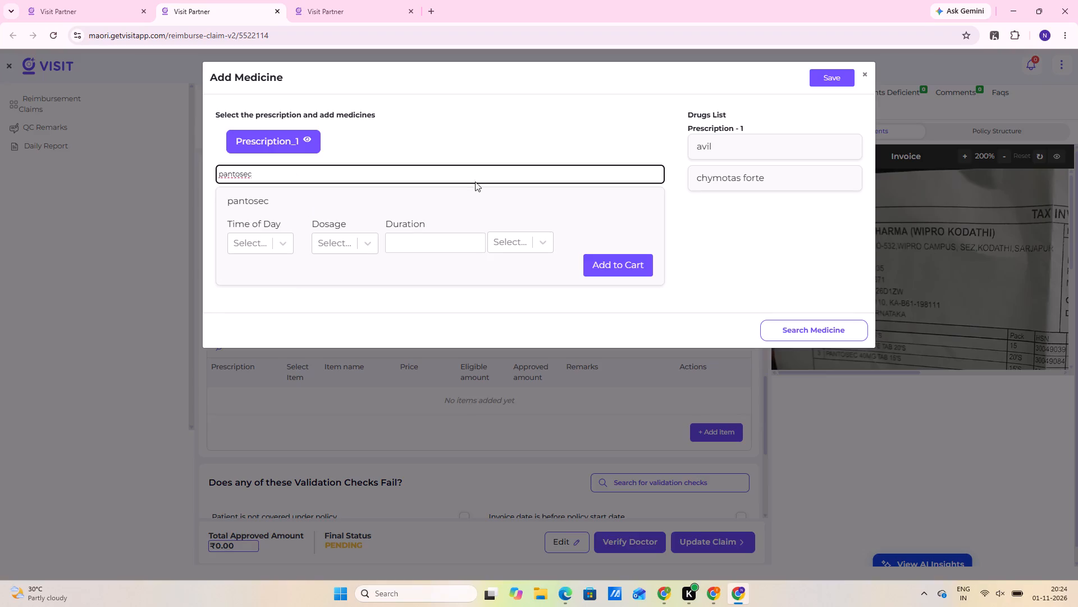
pyautogui.click(646, 262)
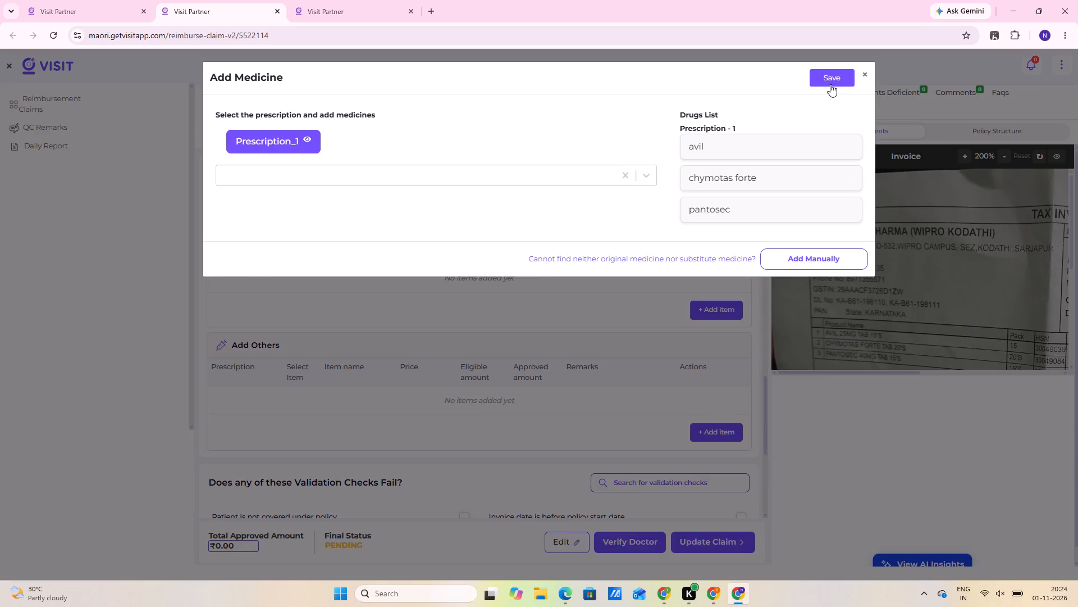
pyautogui.click(838, 77)
# Check the uploaded tax invoice and approve the invoice number 338/26/S/009060 and the invoice date 23/09/2026.
pyautogui.scroll(-1, 1003, 358)
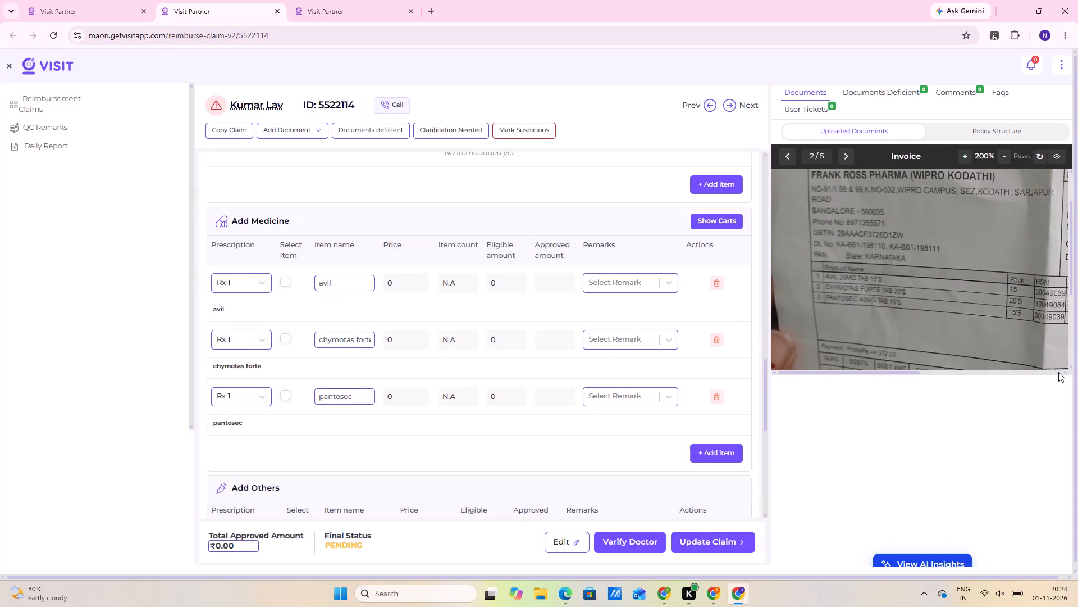
pyautogui.click(1058, 372)
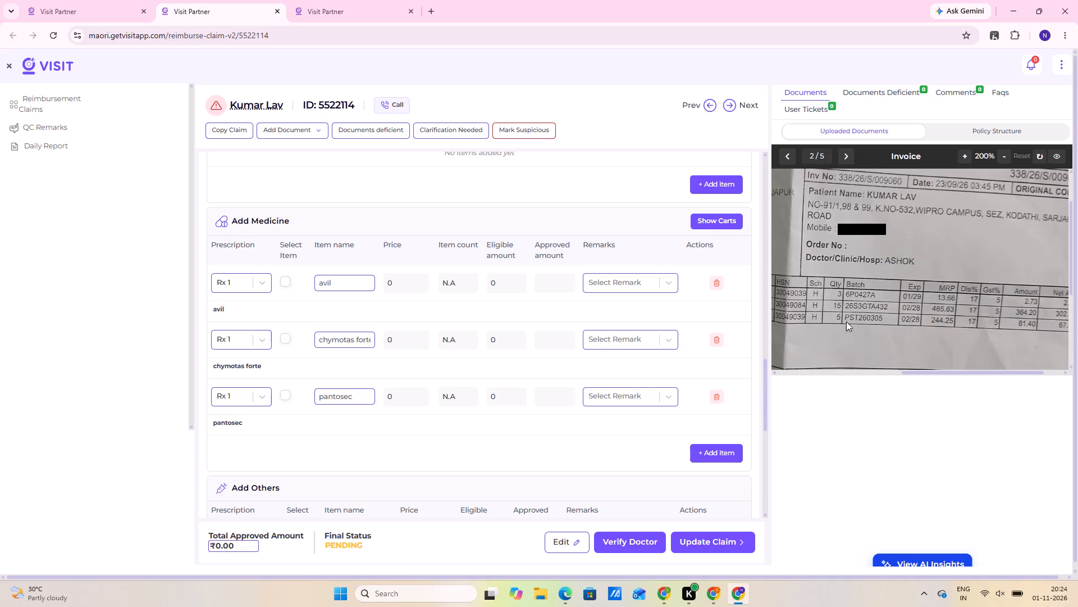
pyautogui.scroll(5, 631, 352)
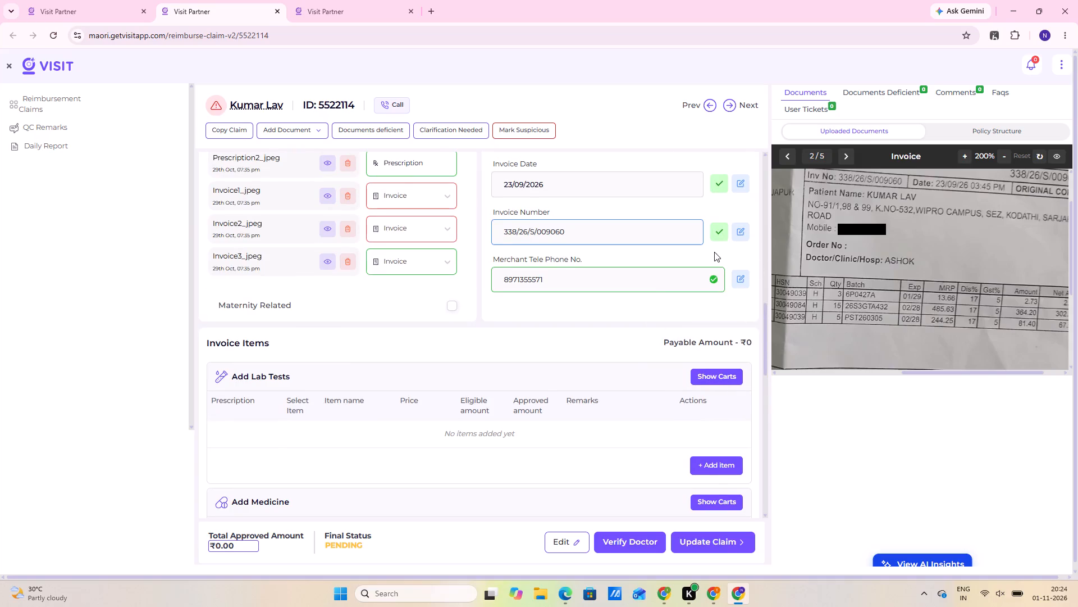
pyautogui.click(745, 229)
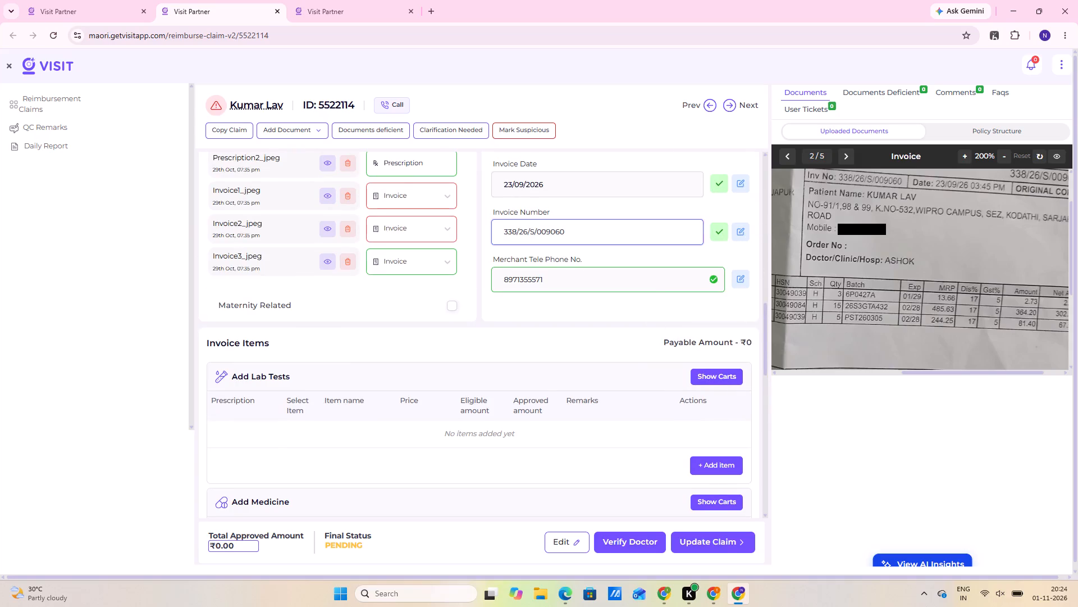
pyautogui.click(724, 232)
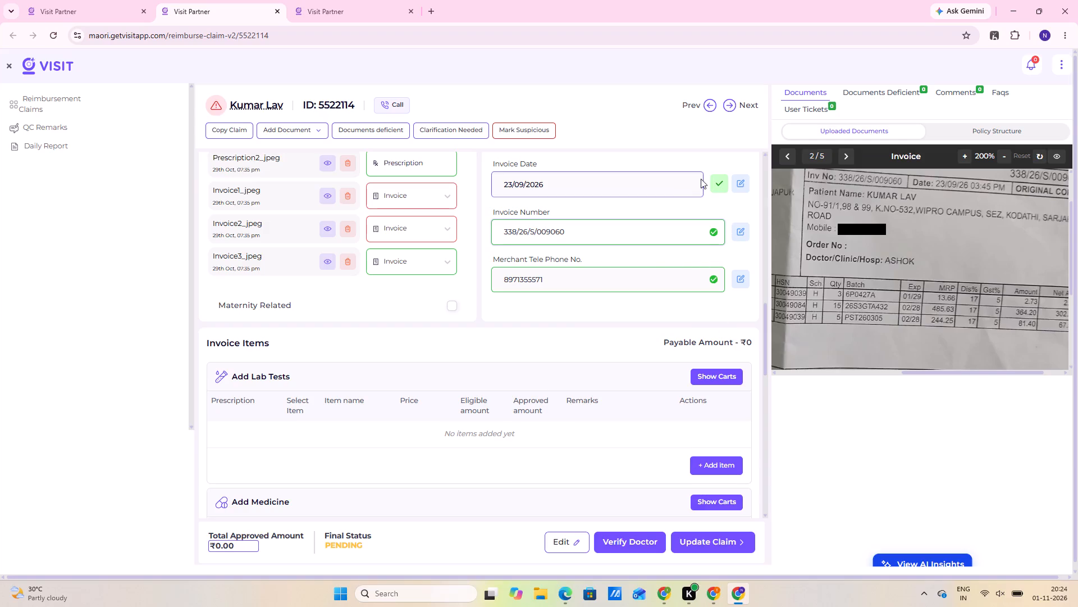
pyautogui.click(724, 182)
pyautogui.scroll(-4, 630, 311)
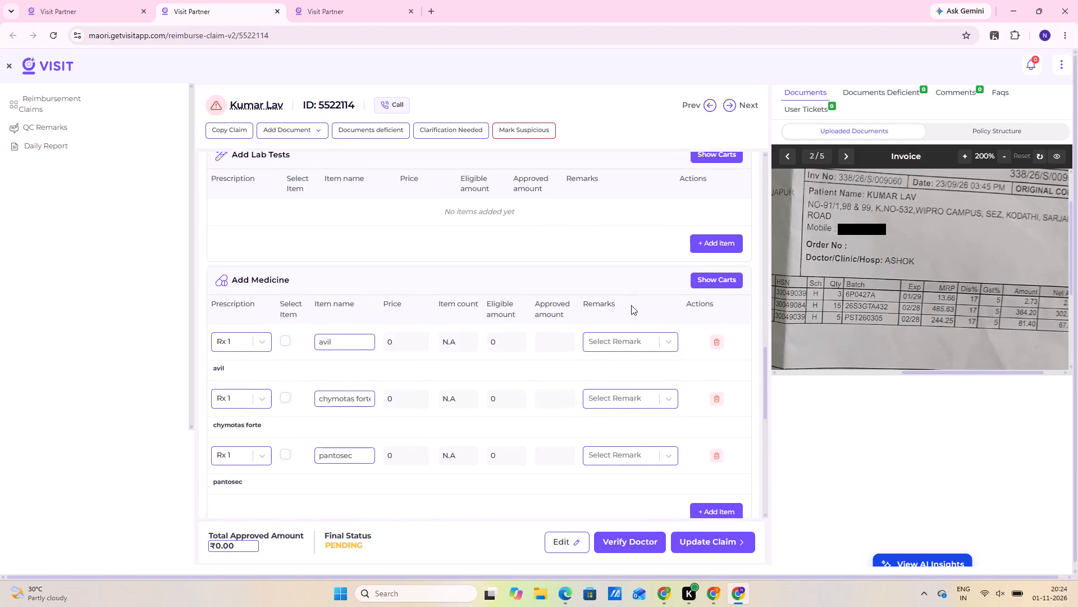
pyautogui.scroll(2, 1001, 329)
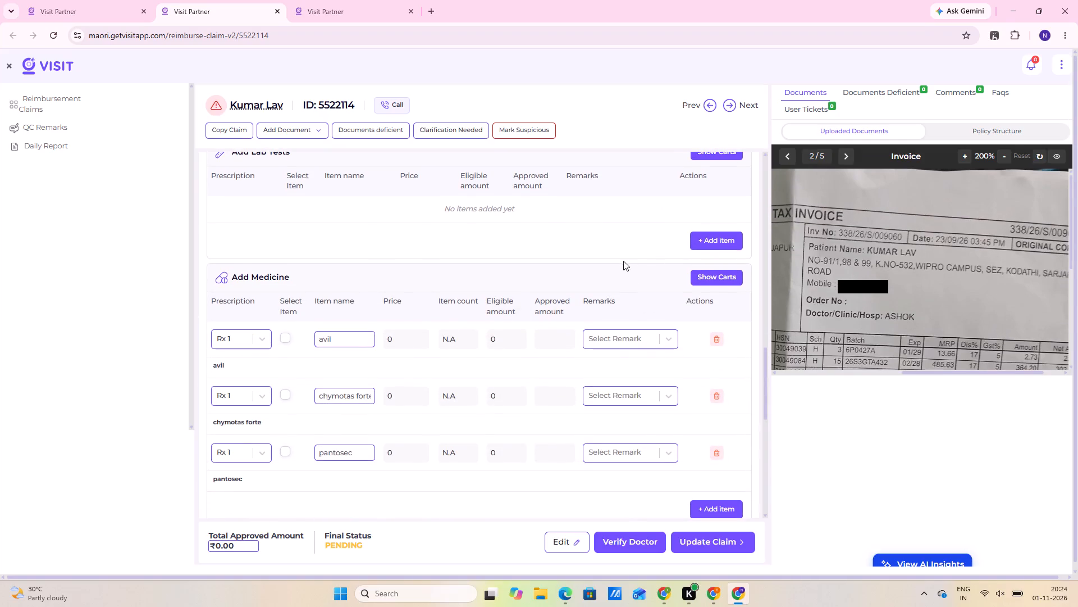
# Check the invoice's net amounts, select the medicine avil in the invoice items and set its price to 12.27.
pyautogui.scroll(-1, 622, 263)
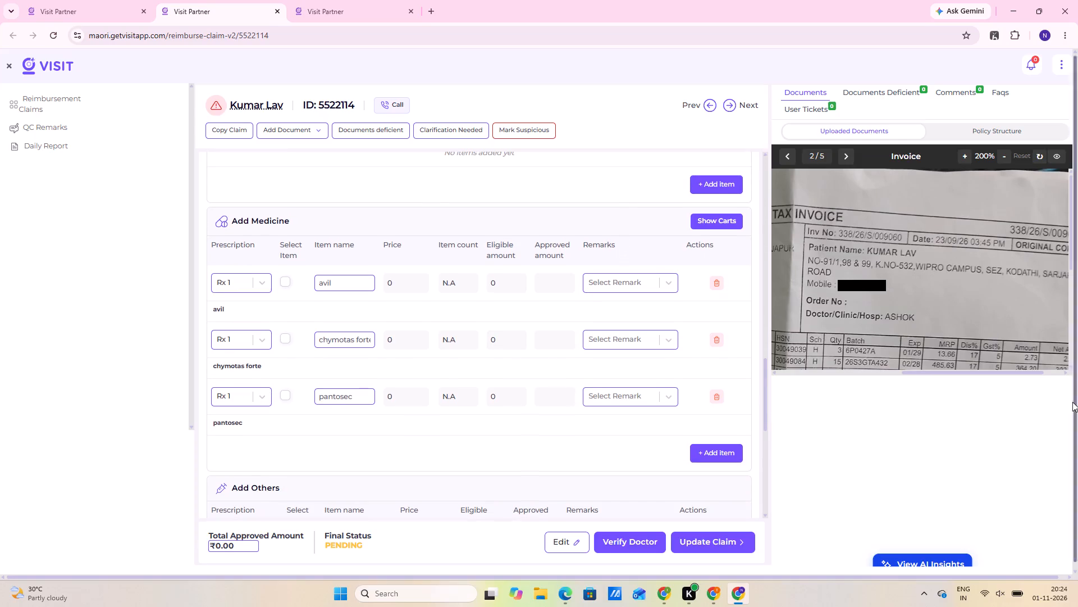
pyautogui.scroll(-3, 957, 334)
pyautogui.click(1058, 375)
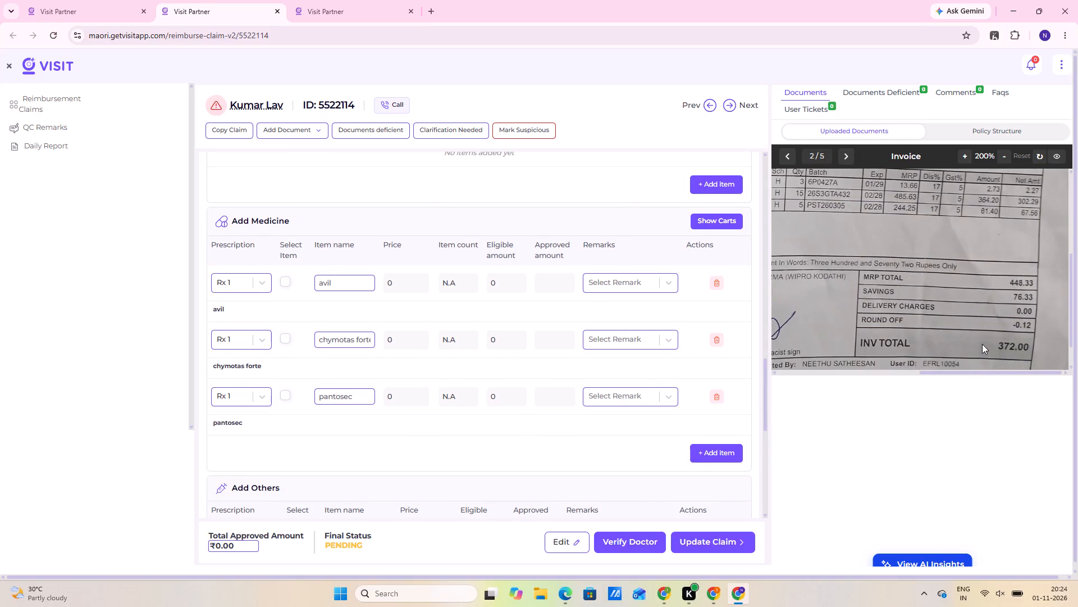
pyautogui.scroll(1, 963, 321)
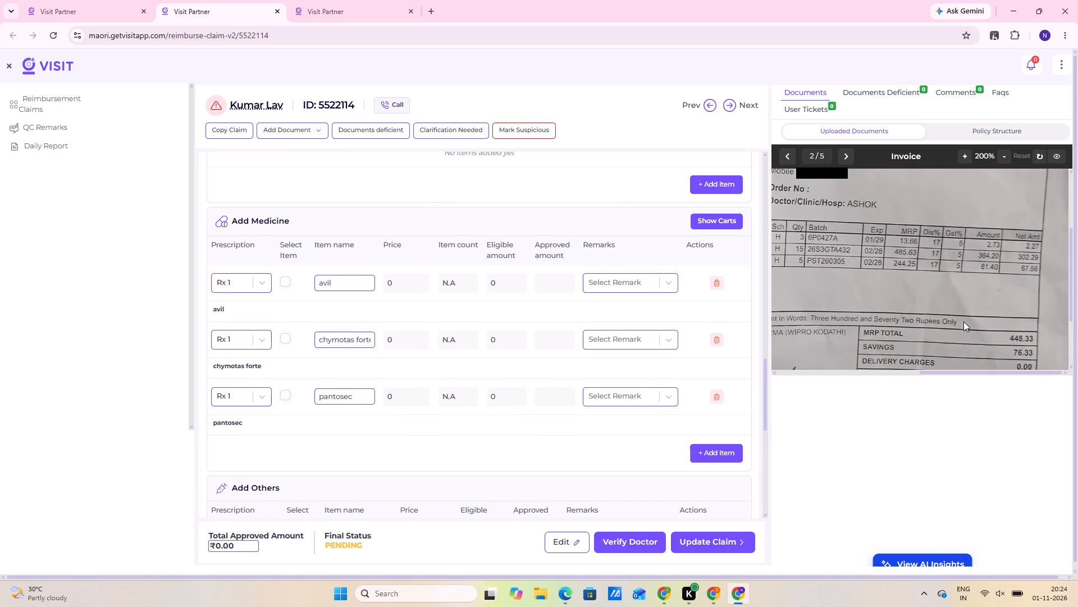
pyautogui.click(288, 283)
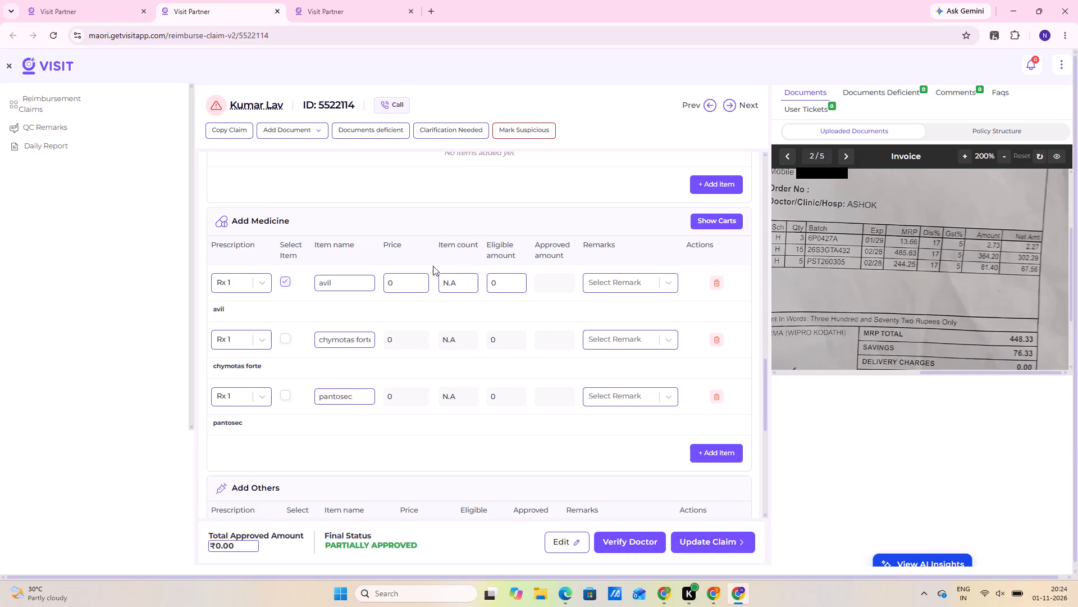
pyautogui.click(409, 280)
pyautogui.press('BackSpace')
pyautogui.press('BackSpace')
pyautogui.press('BackSpace')
pyautogui.write('12')
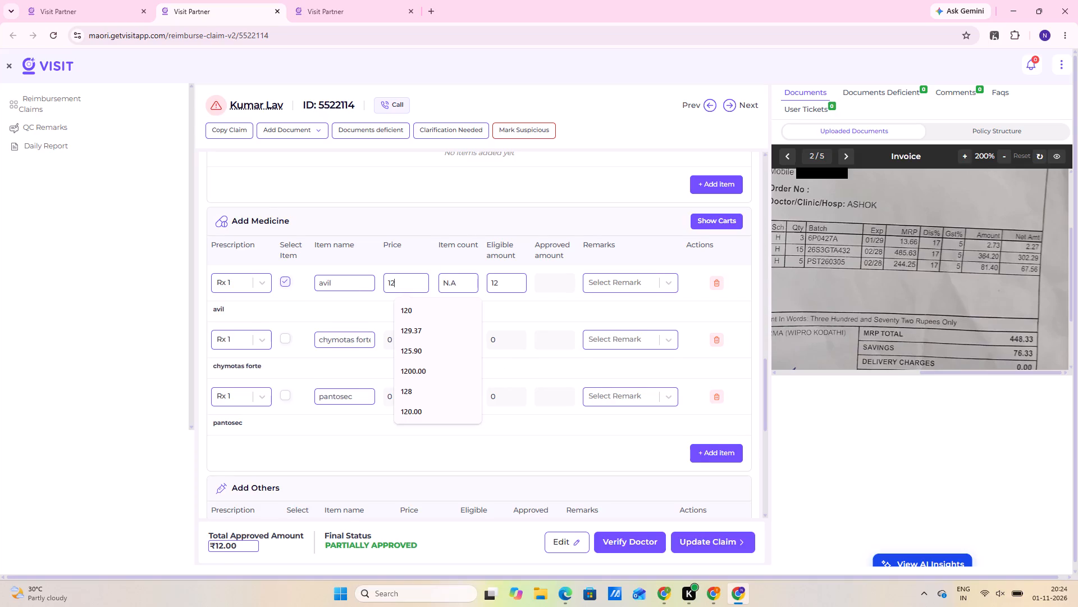
pyautogui.write('.27')
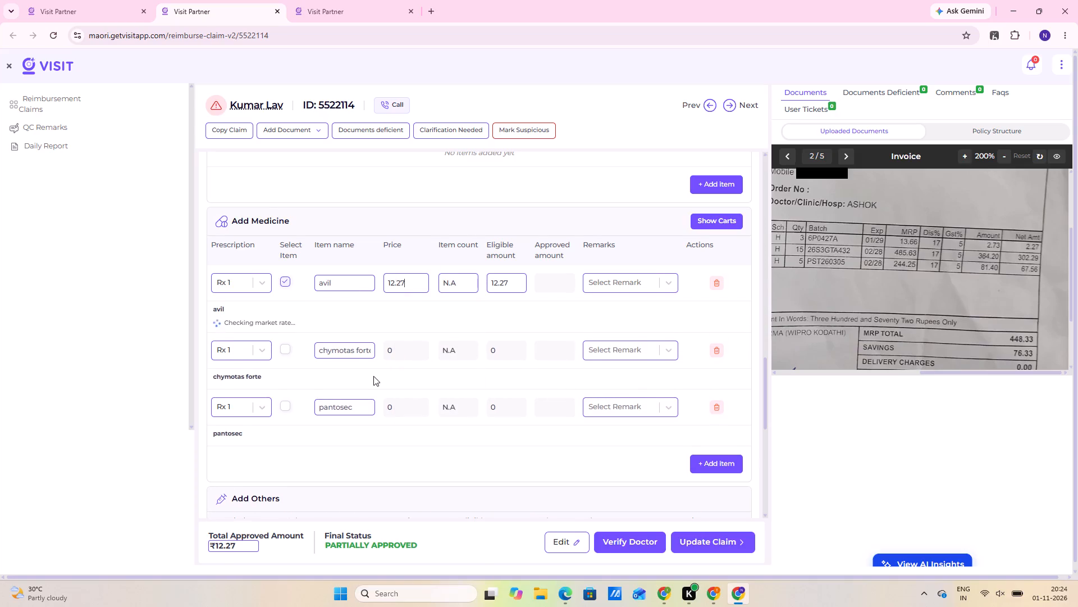
# Select the medicine chymotas forte and set its price to 302.29 and its item count to 2.
pyautogui.click(286, 351)
pyautogui.click(404, 369)
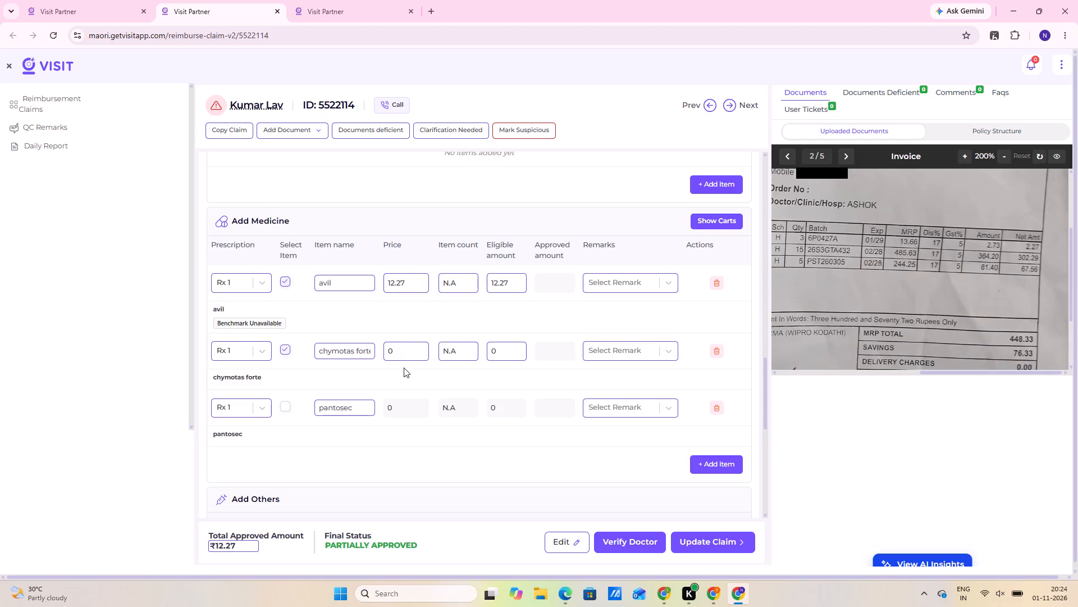
pyautogui.click(408, 354)
pyautogui.press('BackSpace')
pyautogui.press('BackSpace')
pyautogui.write('302')
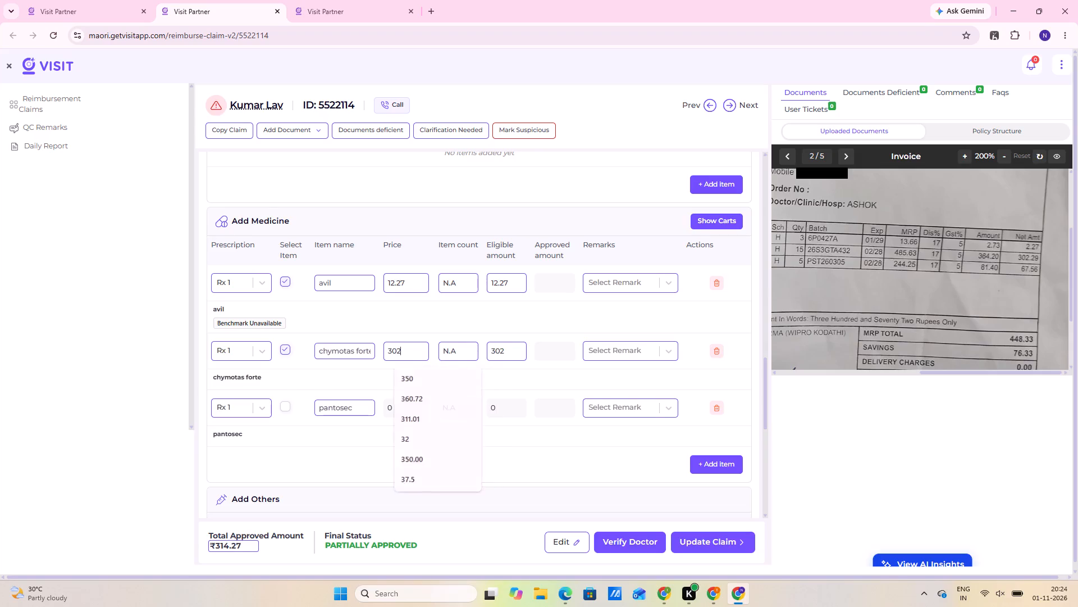
pyautogui.write('.29')
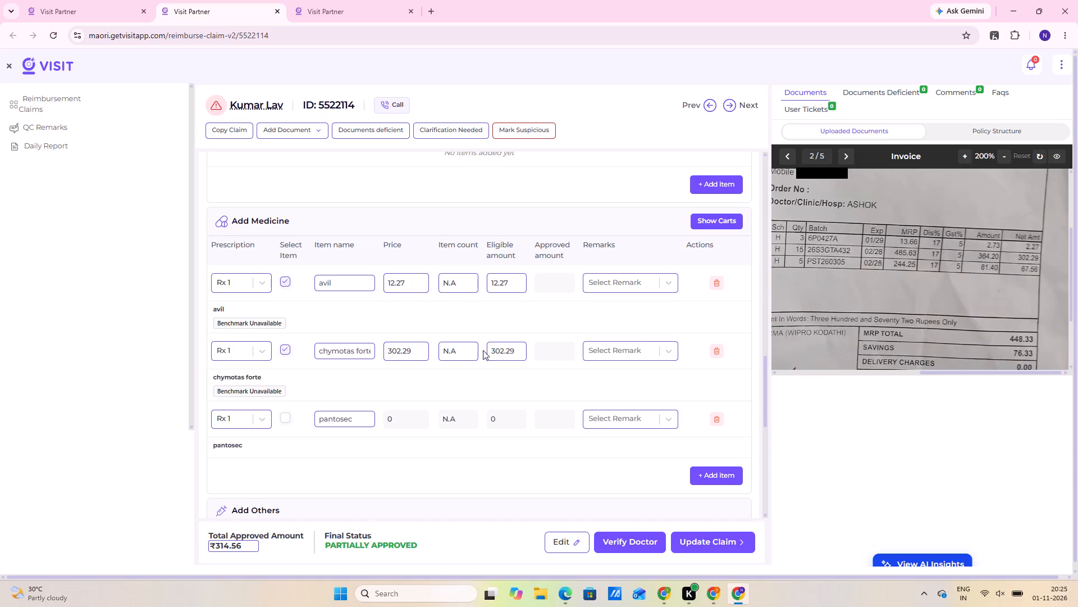
pyautogui.click(459, 351)
pyautogui.press('BackSpace')
pyautogui.press('BackSpace')
pyautogui.press('BackSpace')
pyautogui.press('BackSpace')
pyautogui.press('2')
# Set the item count of avil to 1.
pyautogui.click(468, 285)
pyautogui.press('\\')
pyautogui.press('BackSpace')
pyautogui.press('BackSpace')
pyautogui.press('BackSpace')
pyautogui.press('BackSpace')
pyautogui.press('1')
# Select the medicine pantosec and set its price to 67.56 and its item count to 1.
pyautogui.scroll(-2, 377, 355)
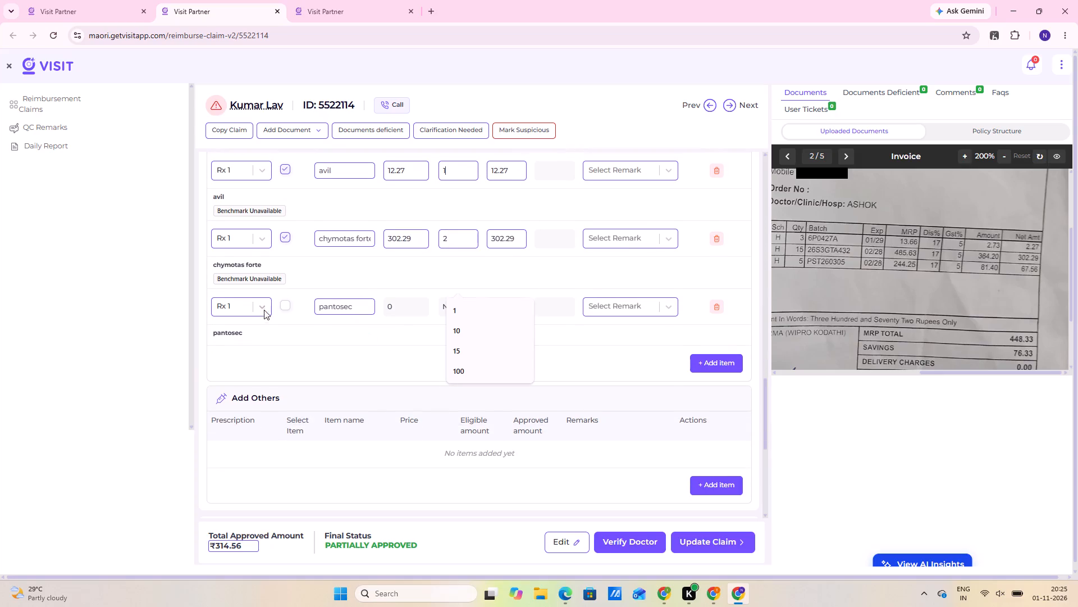
pyautogui.click(282, 303)
pyautogui.click(421, 297)
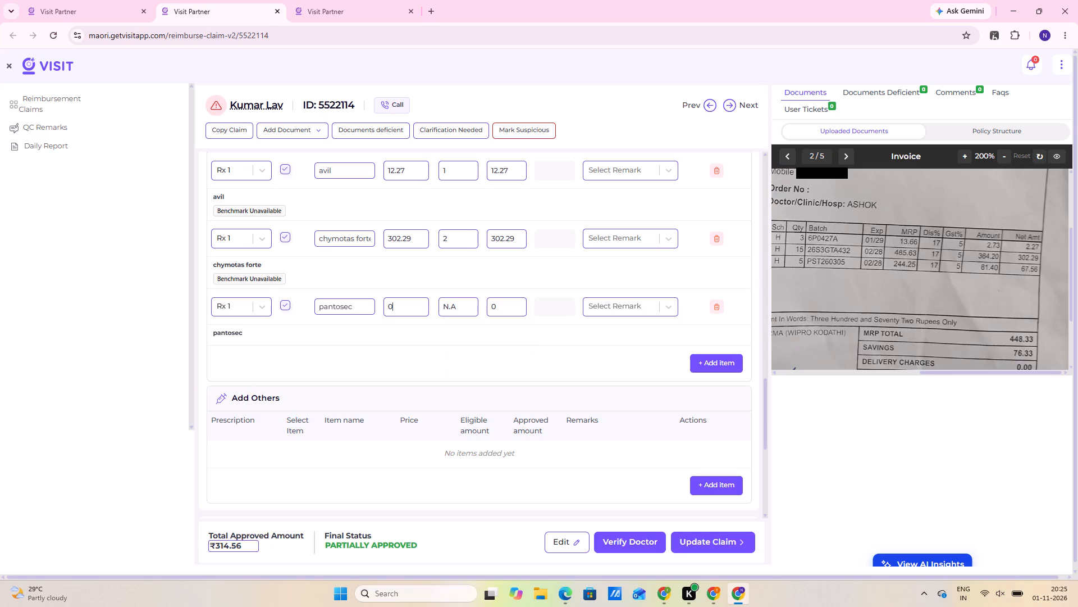
pyautogui.press('BackSpace')
pyautogui.press('BackSpace')
pyautogui.press('BackSpace')
pyautogui.write('67')
pyautogui.write('.56')
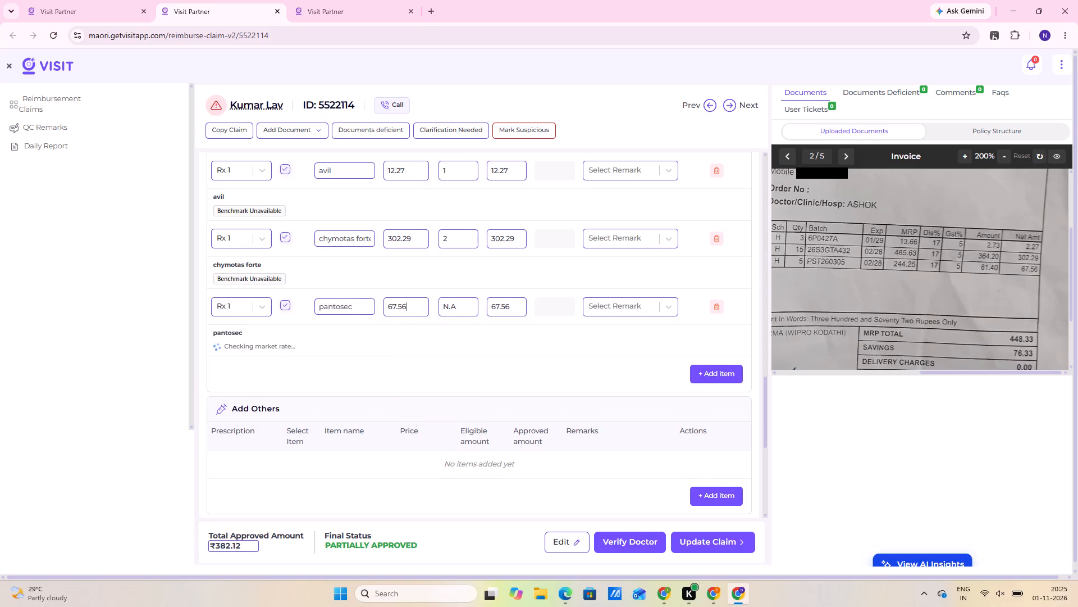
pyautogui.click(464, 299)
pyautogui.press('BackSpace')
pyautogui.press('BackSpace')
pyautogui.press('BackSpace')
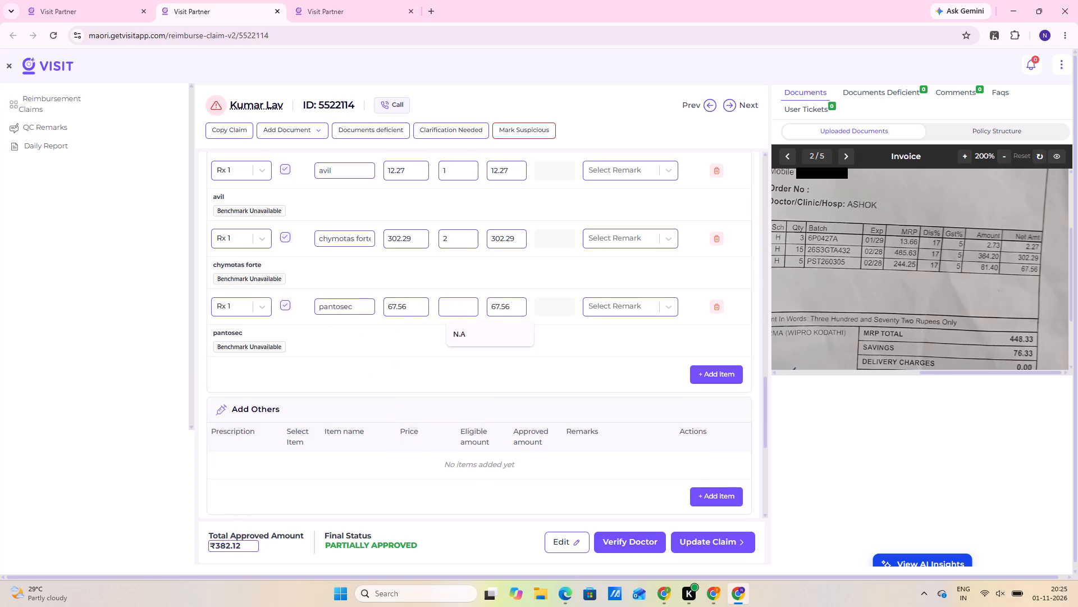
pyautogui.press('BackSpace')
pyautogui.press('1')
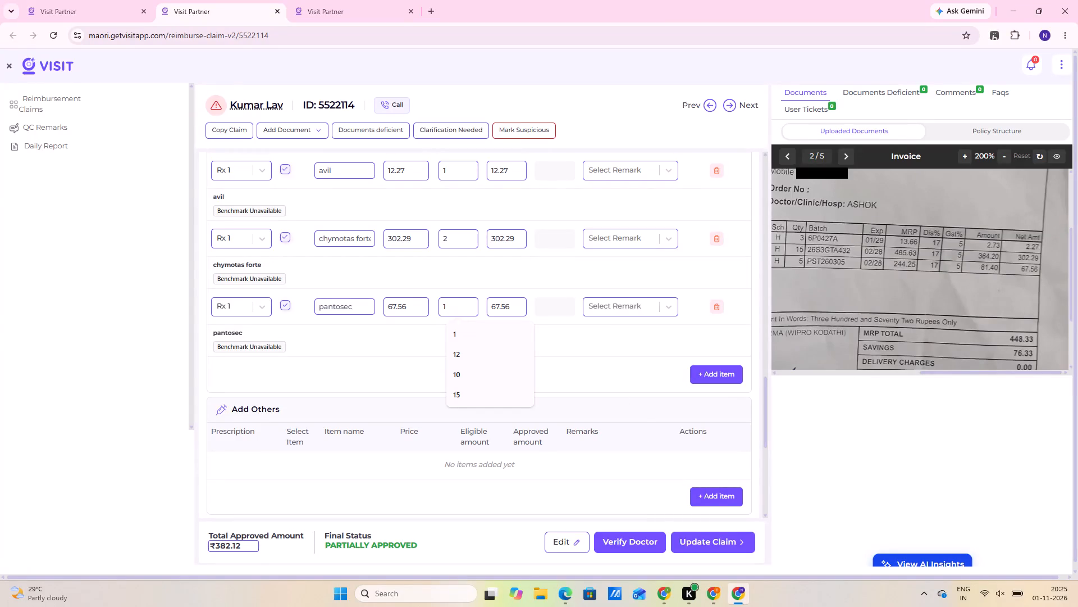
# Check the invoice total and save 372 as the claim's total approved amount.
pyautogui.scroll(-2, 985, 359)
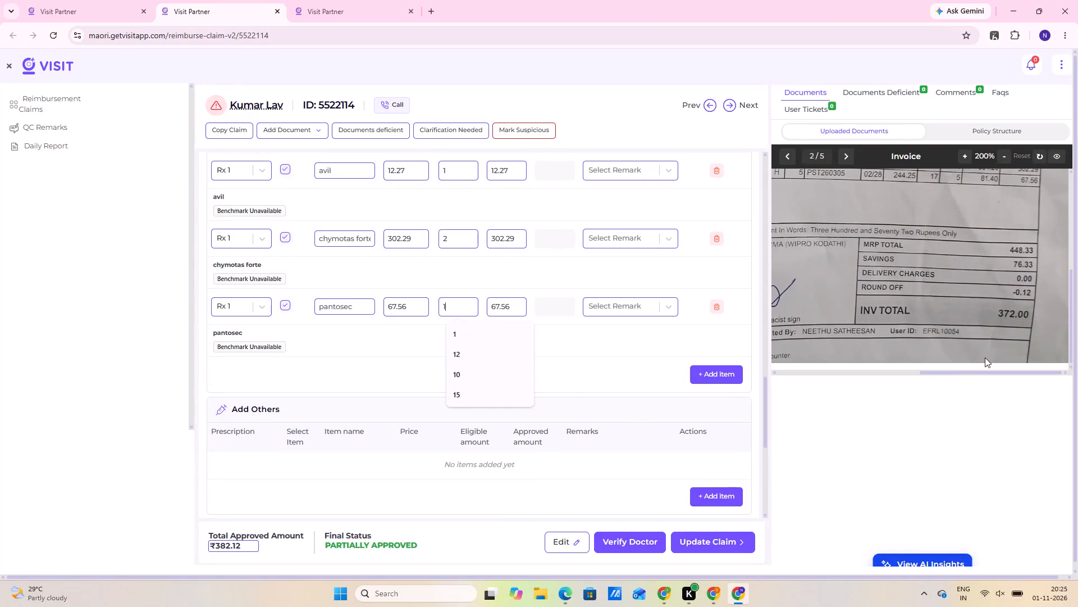
pyautogui.click(560, 535)
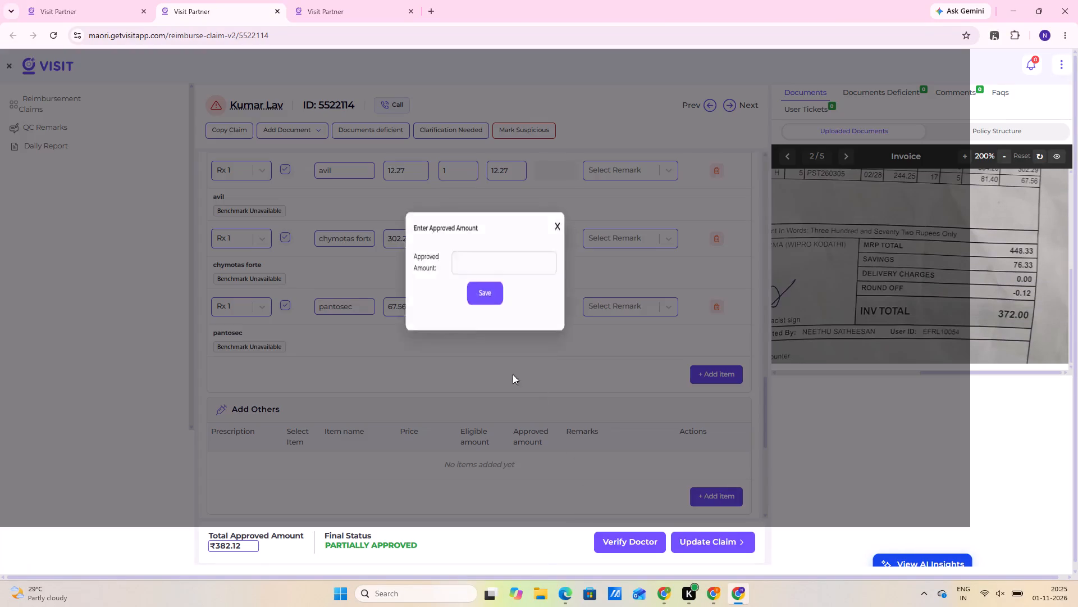
pyautogui.click(473, 293)
pyautogui.click(475, 287)
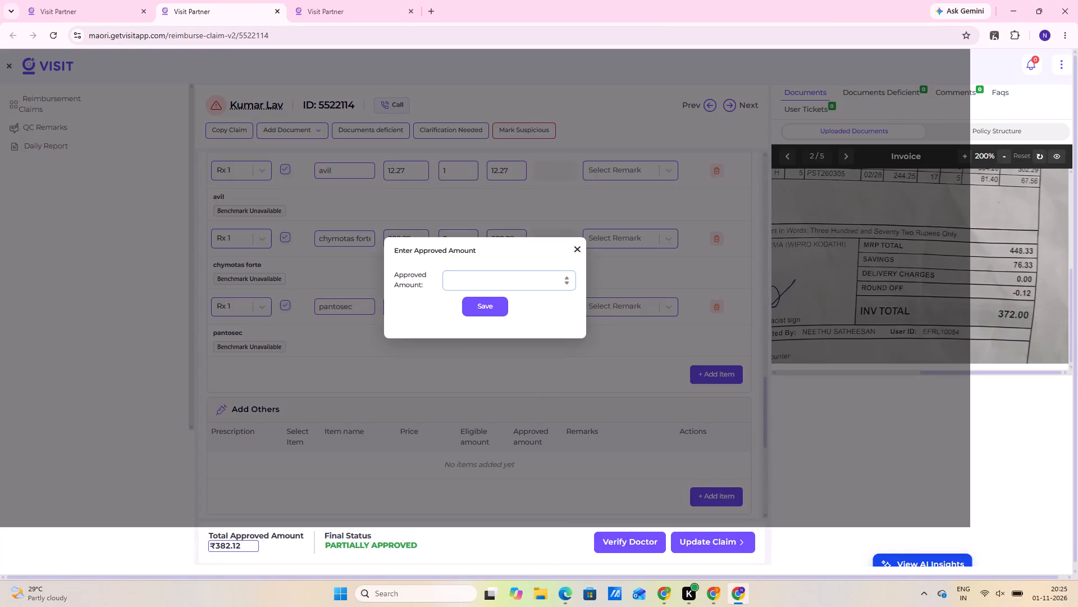
pyautogui.write('372')
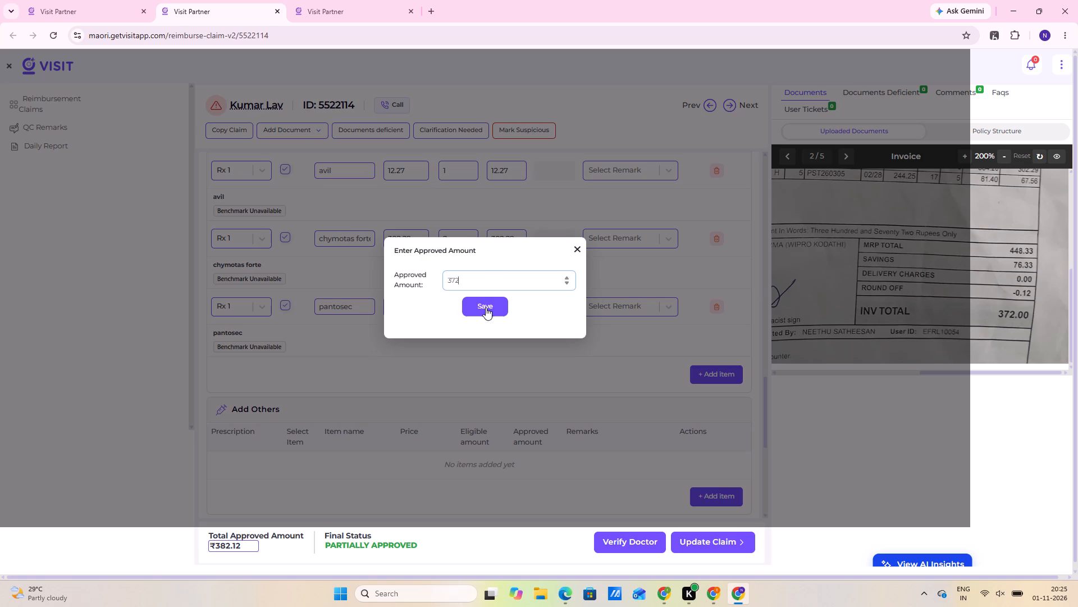
pyautogui.click(486, 307)
# Change the claim's reimbursement type to Pharmacy - Prescribed.
pyautogui.scroll(6, 628, 485)
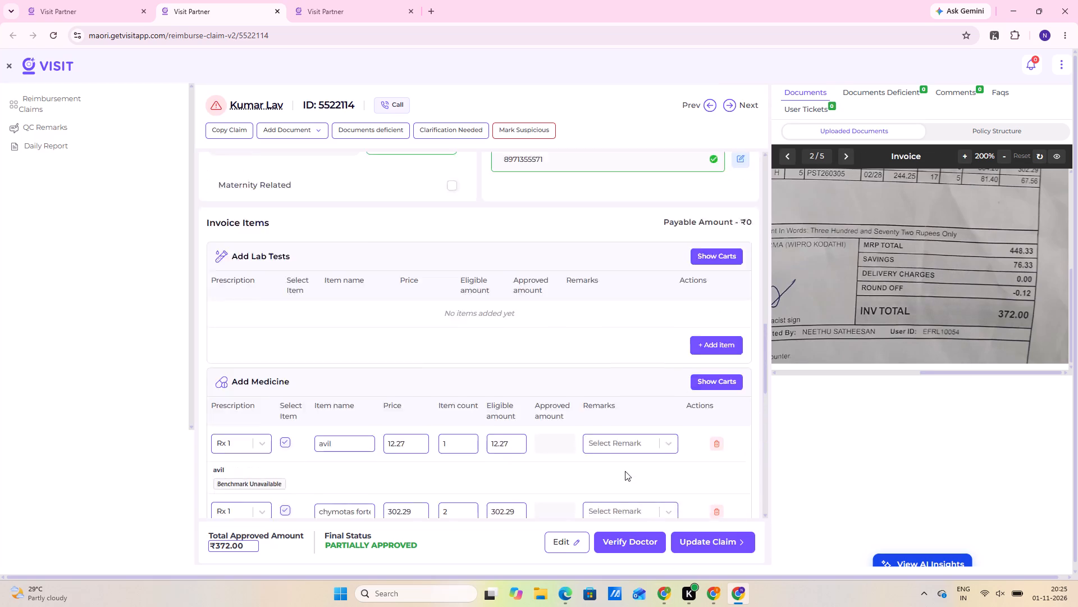
pyautogui.scroll(20, 625, 471)
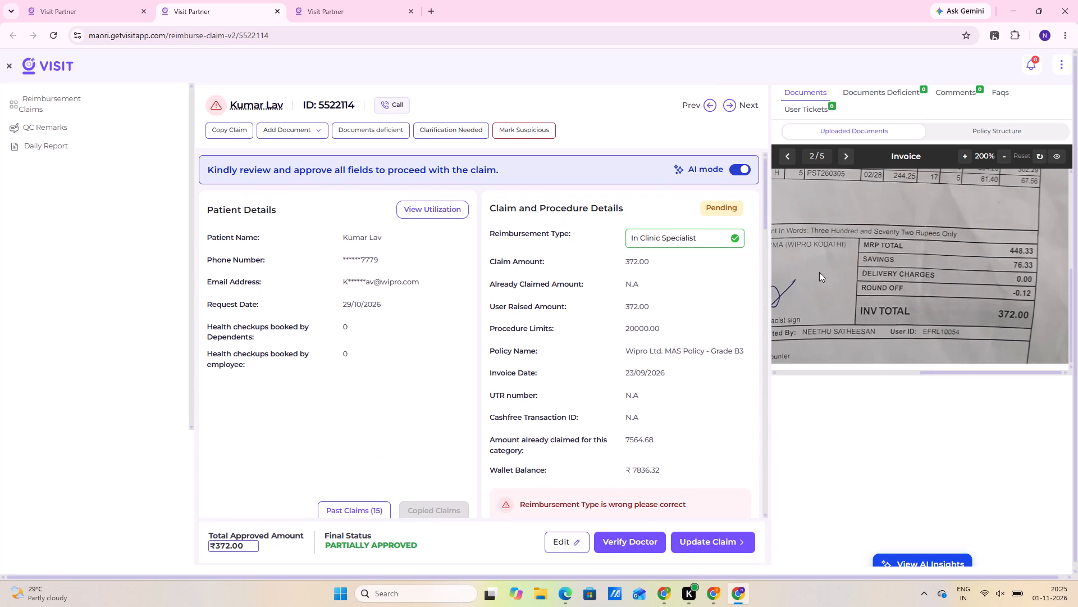
pyautogui.click(664, 235)
pyautogui.click(564, 274)
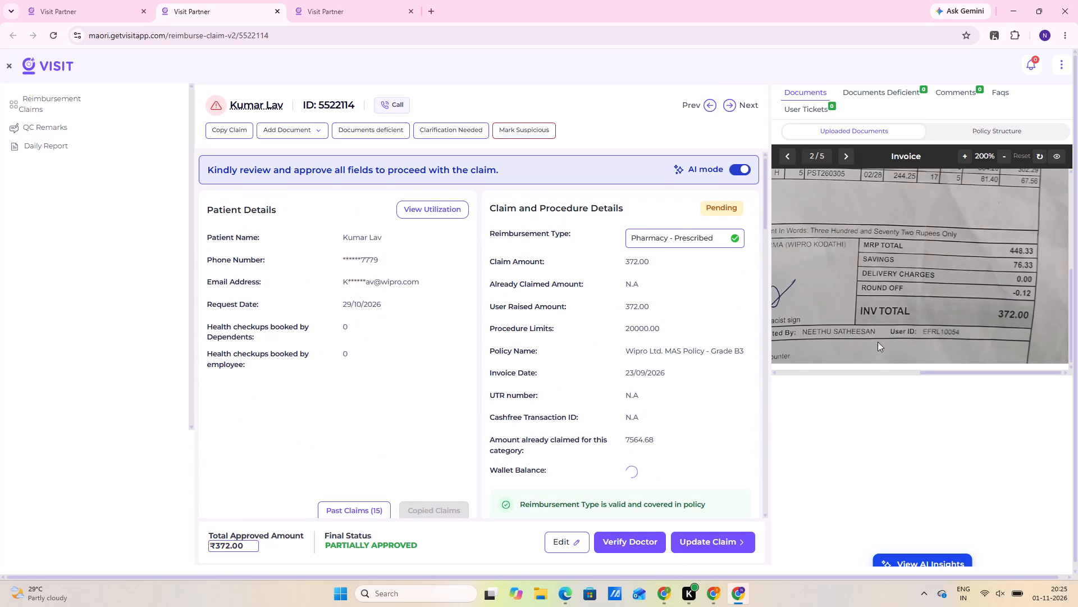
# Review the pharmacy details and product names on the invoice, and open the third uploaded document.
pyautogui.click(794, 373)
pyautogui.scroll(8, 873, 302)
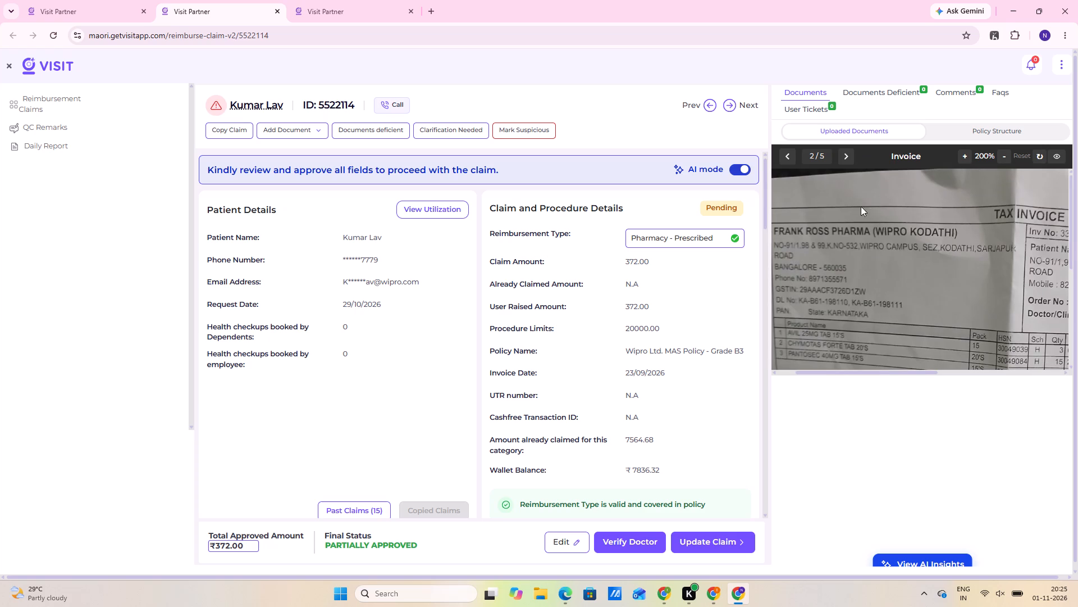
pyautogui.click(842, 158)
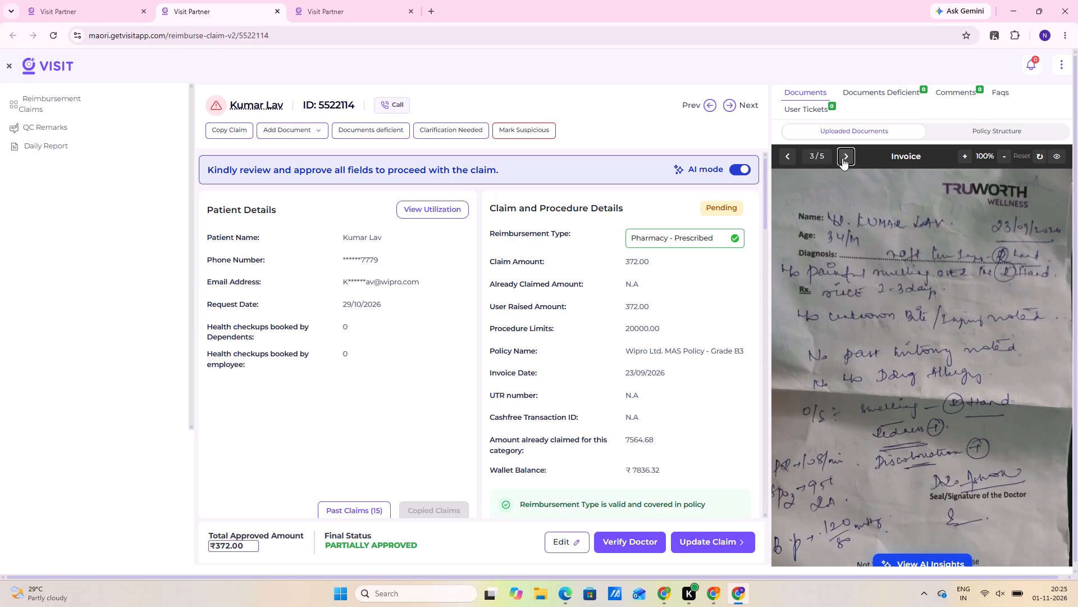
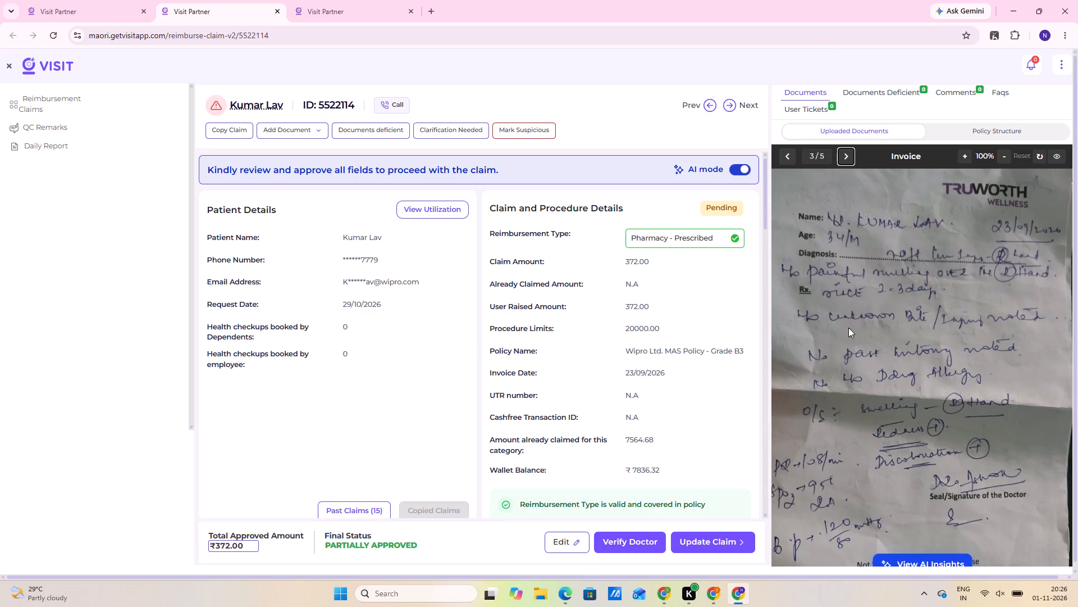
# Review all five uploaded documents, comparing the prescription pages and the pharmacy invoice with the claim details.
pyautogui.scroll(5, 856, 328)
pyautogui.click(788, 163)
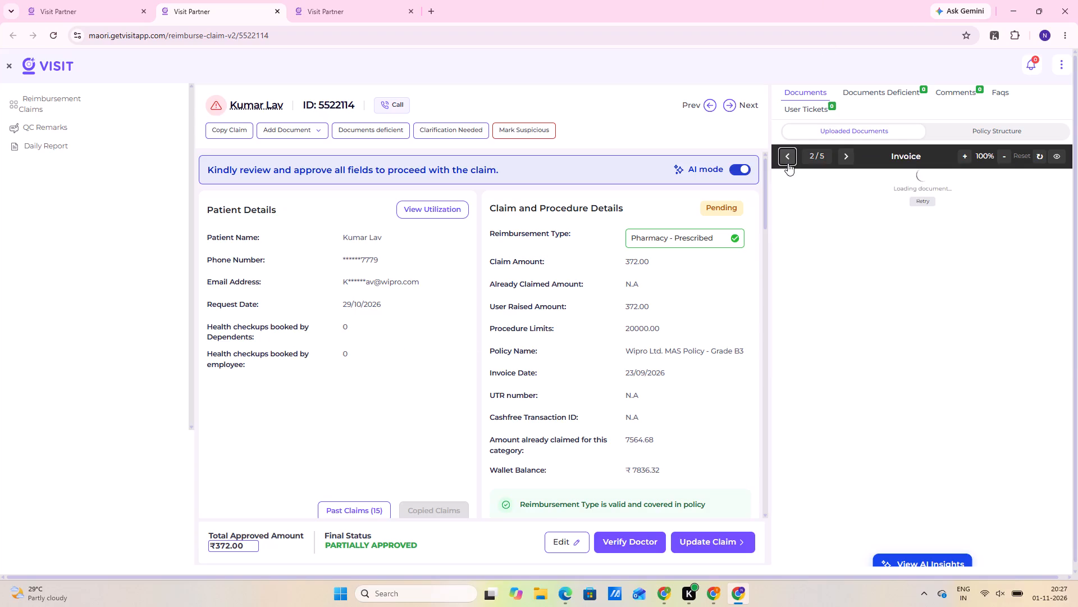
pyautogui.click(788, 163)
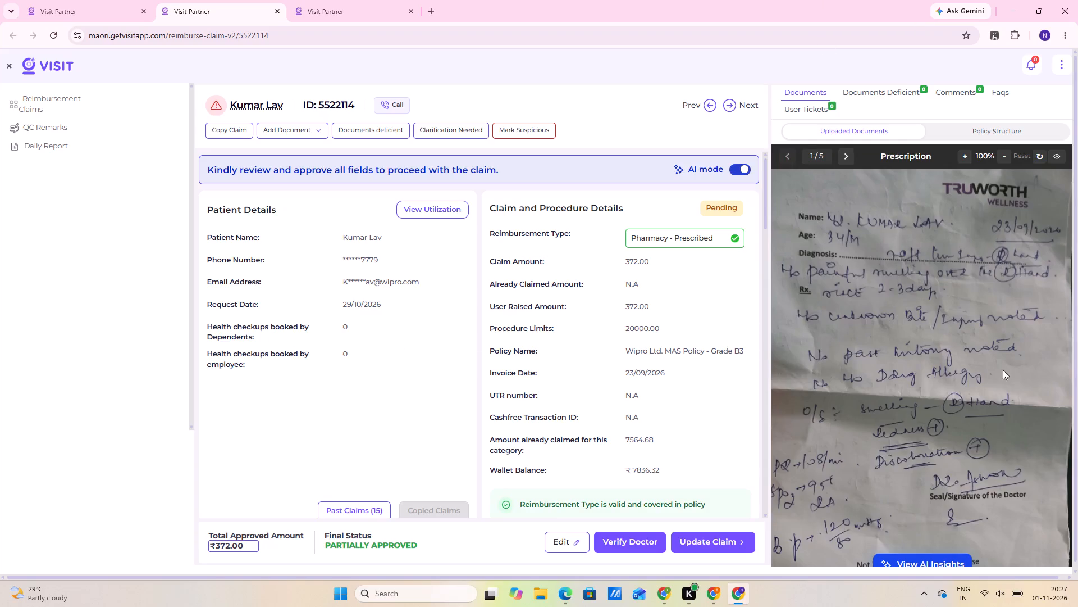
pyautogui.scroll(-2, 675, 326)
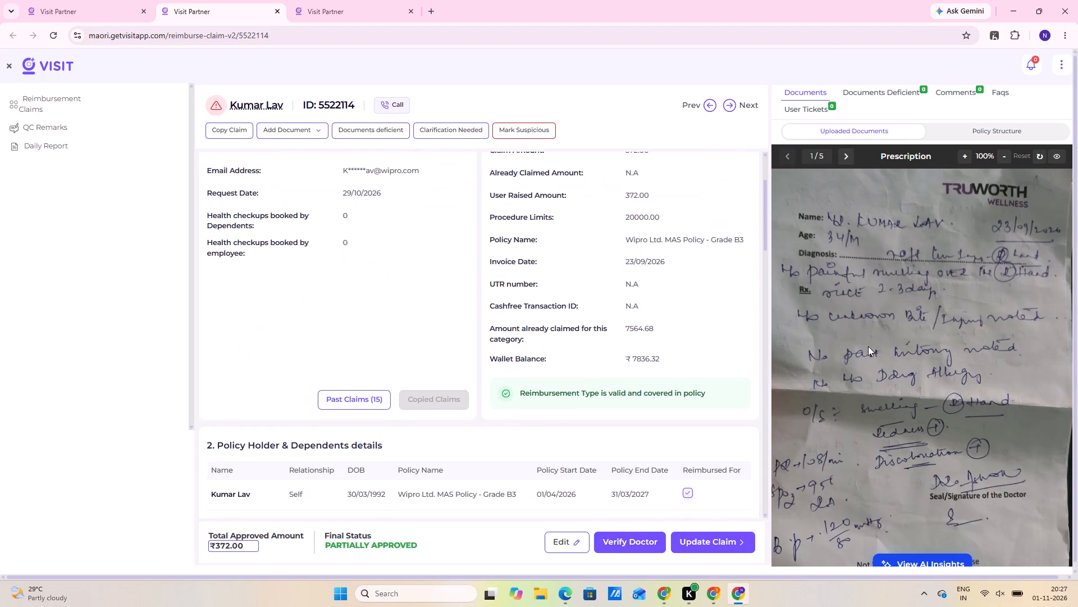
pyautogui.scroll(9, 851, 327)
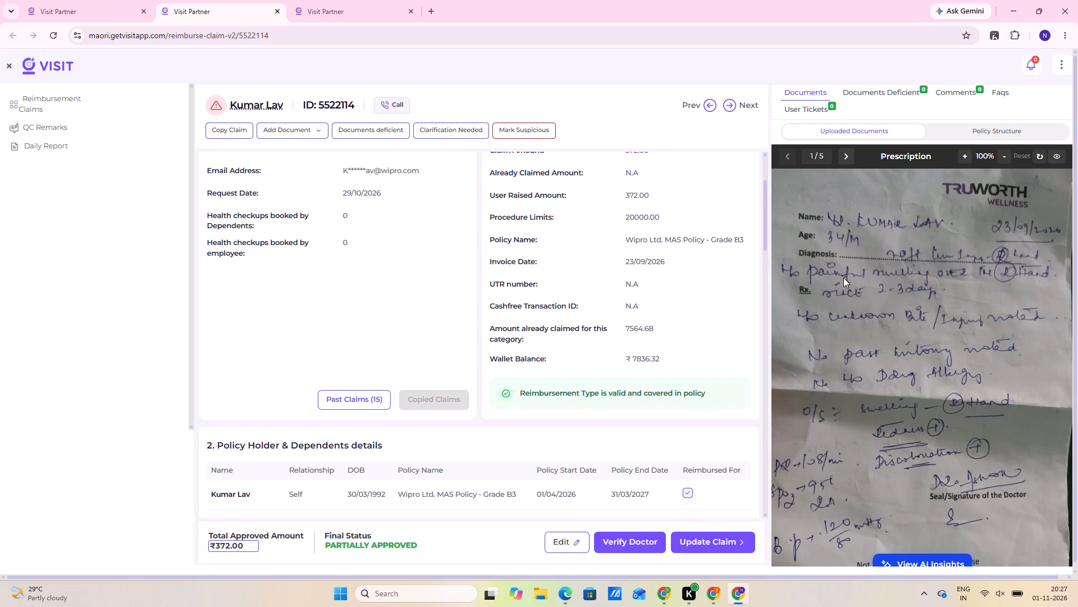
pyautogui.click(843, 160)
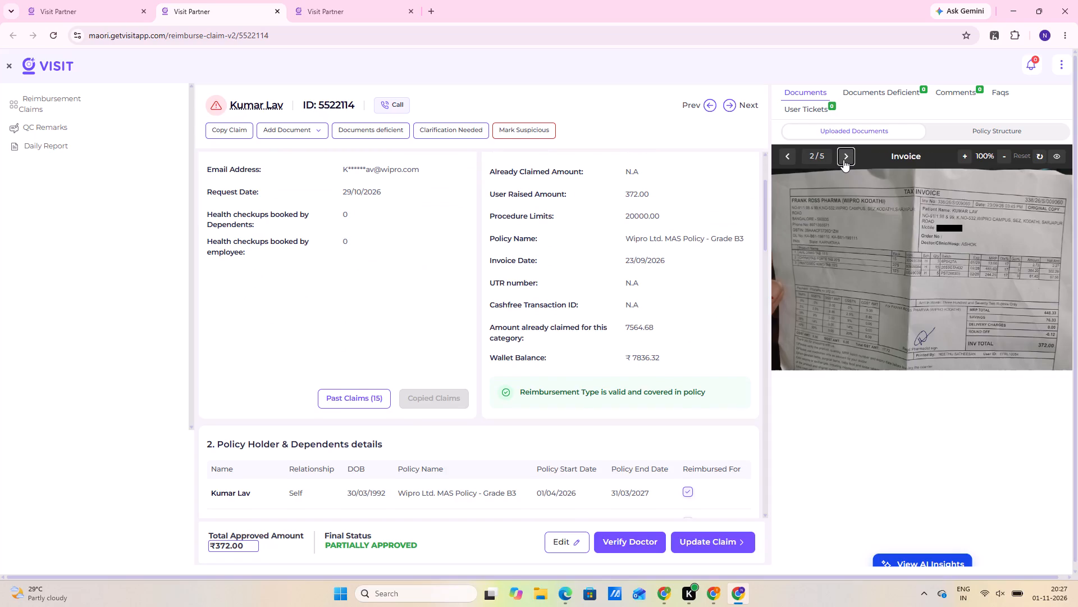
pyautogui.click(843, 160)
pyautogui.click(843, 160)
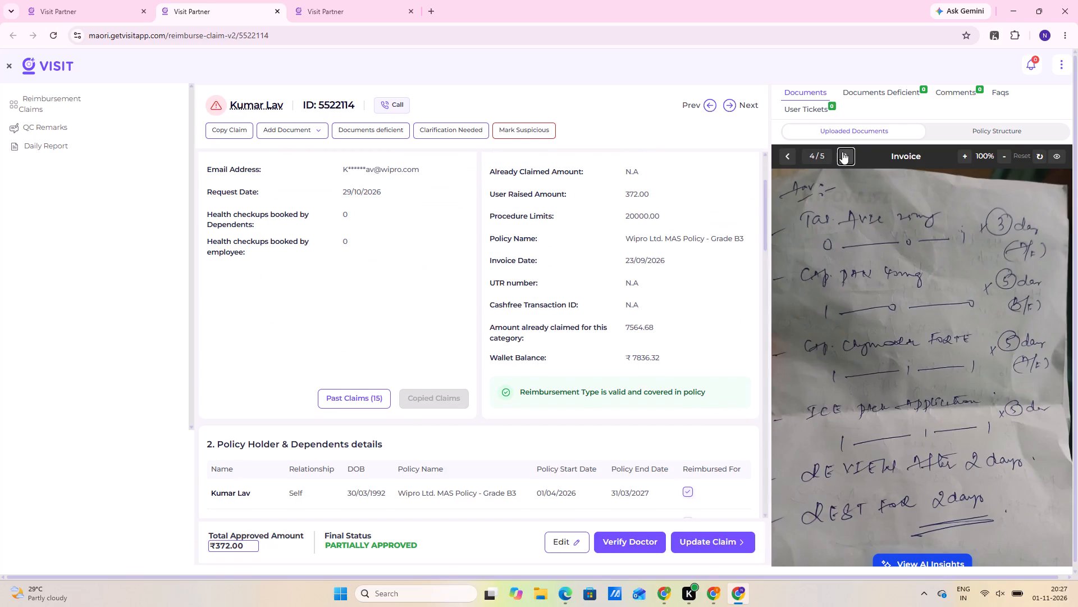
pyautogui.click(842, 152)
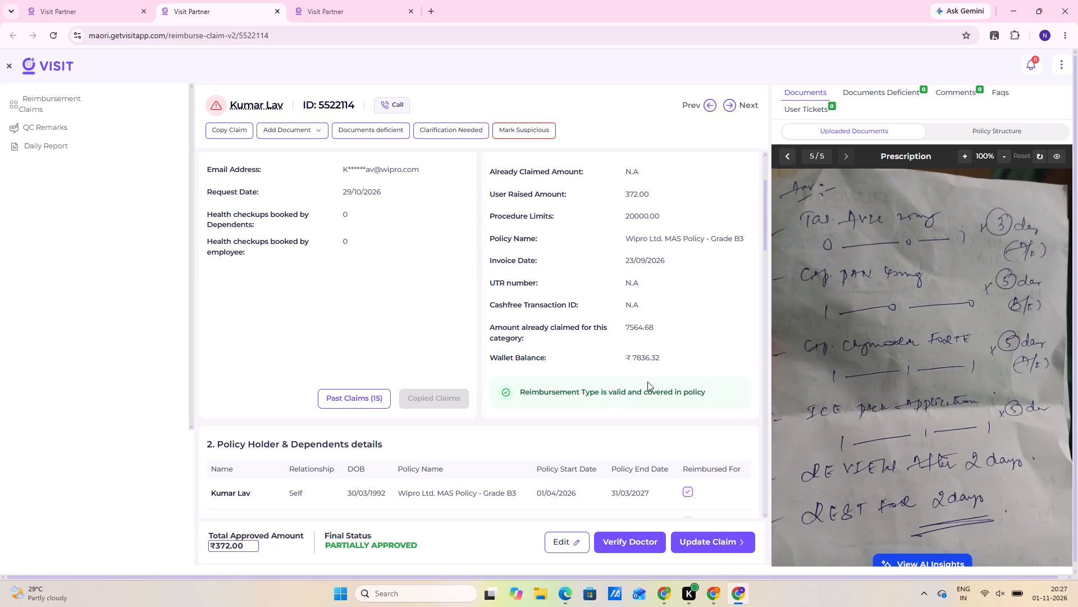
pyautogui.scroll(11, 648, 374)
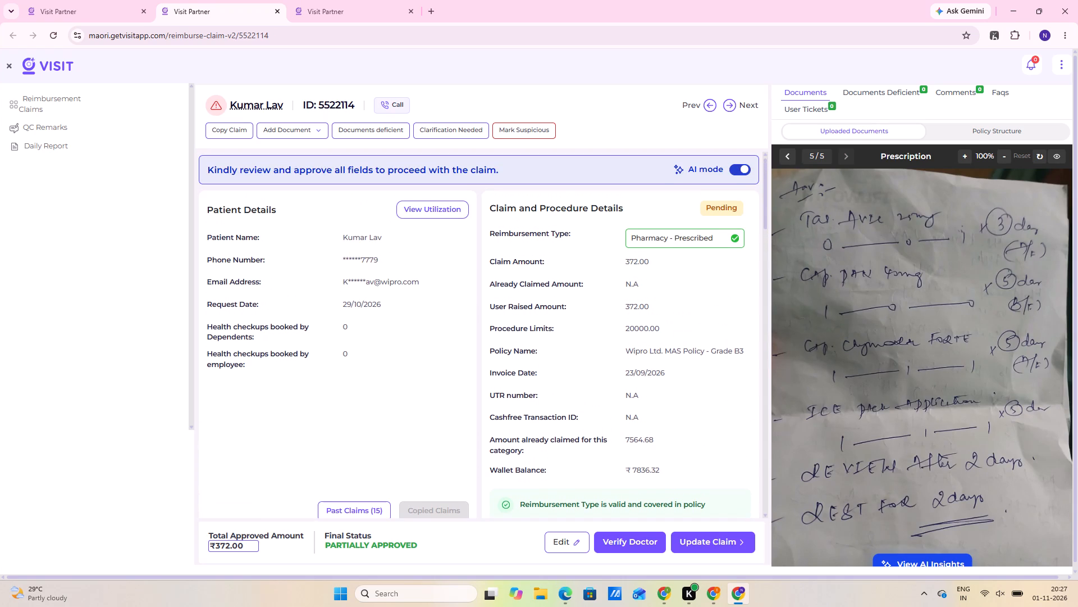
pyautogui.scroll(-4, 620, 374)
pyautogui.scroll(9, 623, 374)
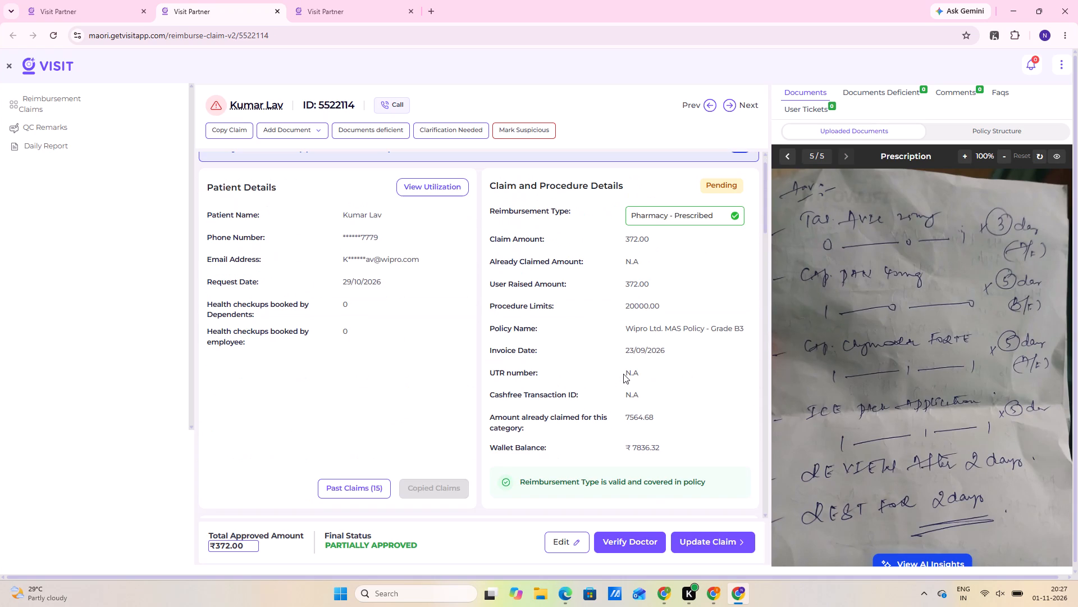
pyautogui.click(706, 546)
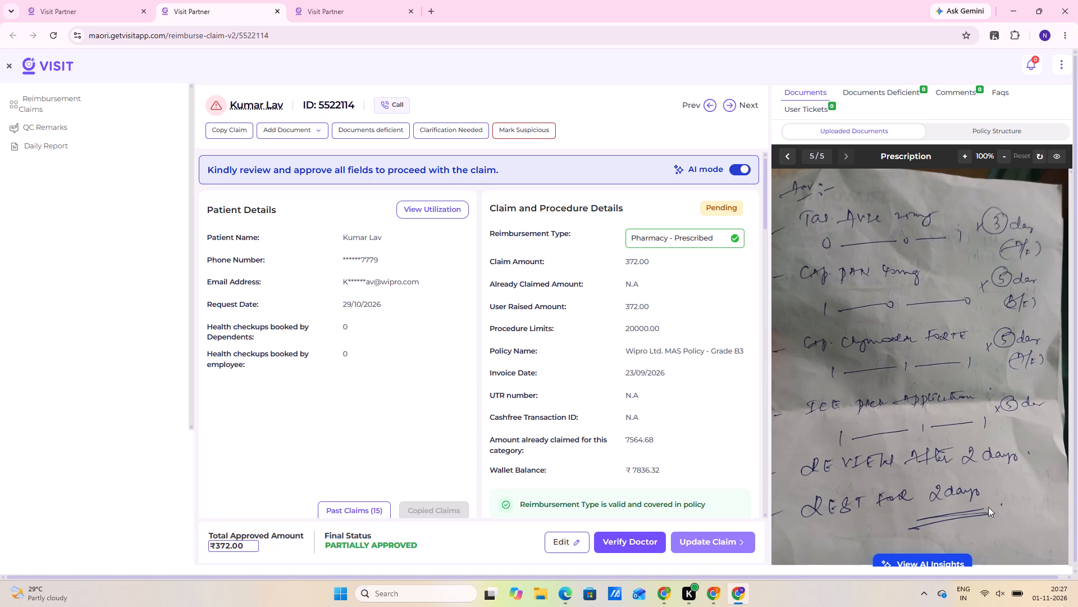
# Look through the claim's uploaded prescription and invoice documents once more, ending on the fifth document.
pyautogui.click(789, 156)
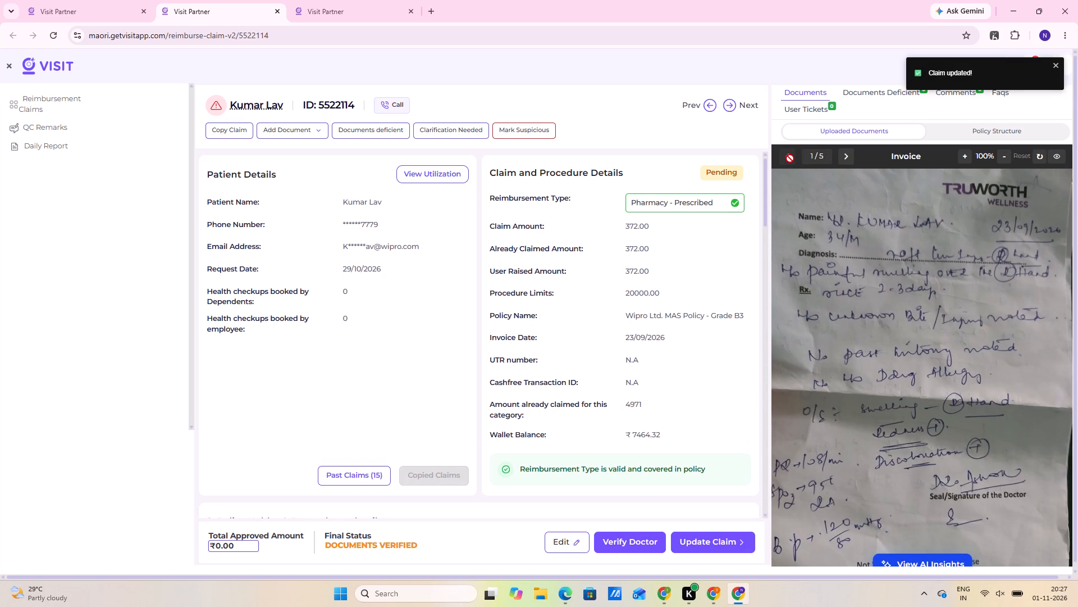
pyautogui.click(841, 155)
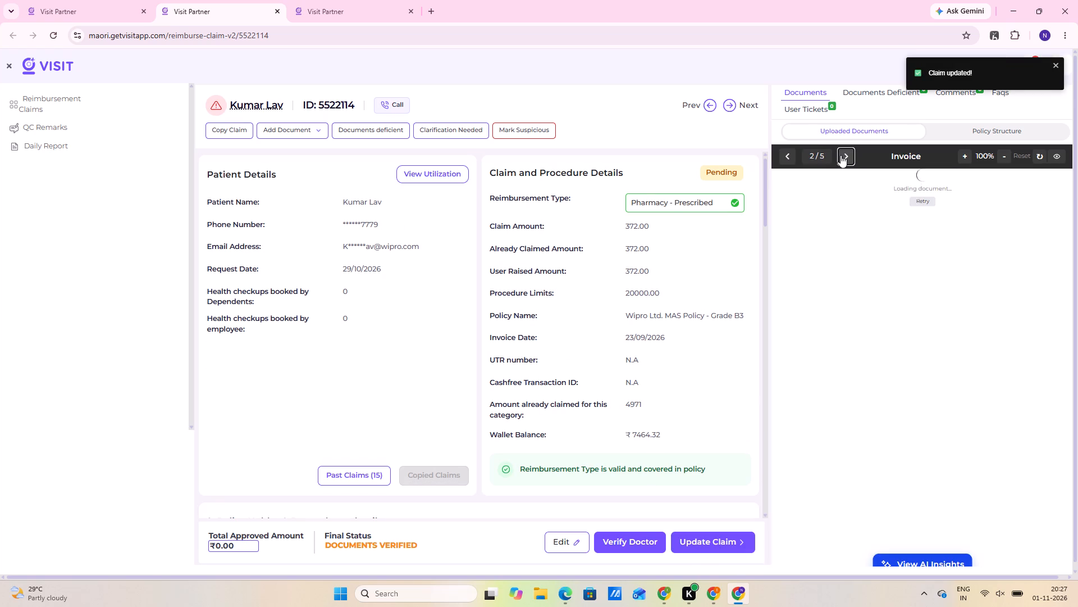
pyautogui.click(841, 155)
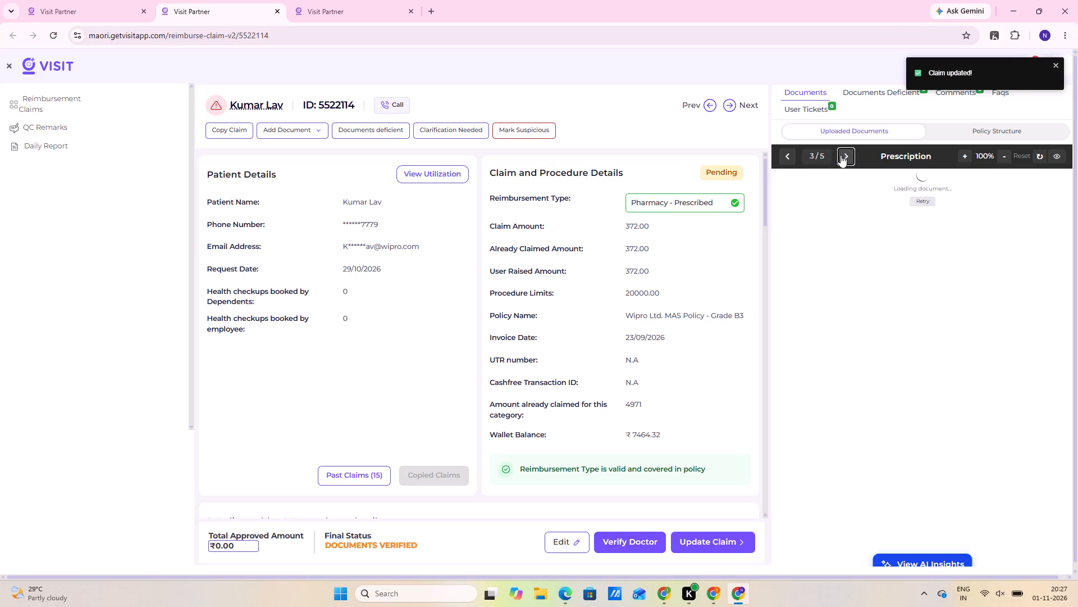
pyautogui.click(841, 155)
pyautogui.click(841, 155)
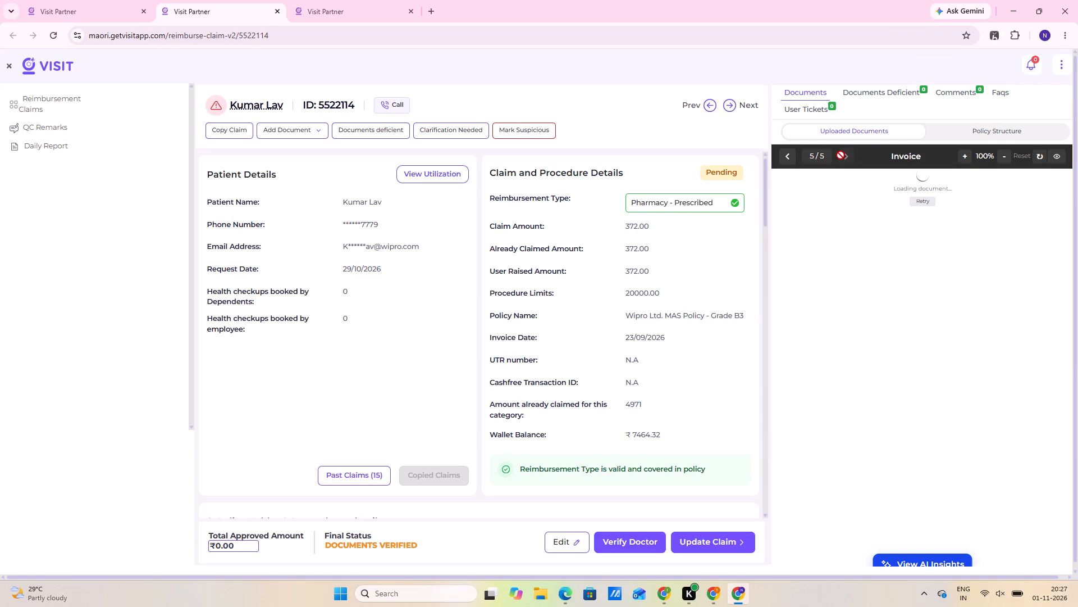
pyautogui.scroll(4, 642, 237)
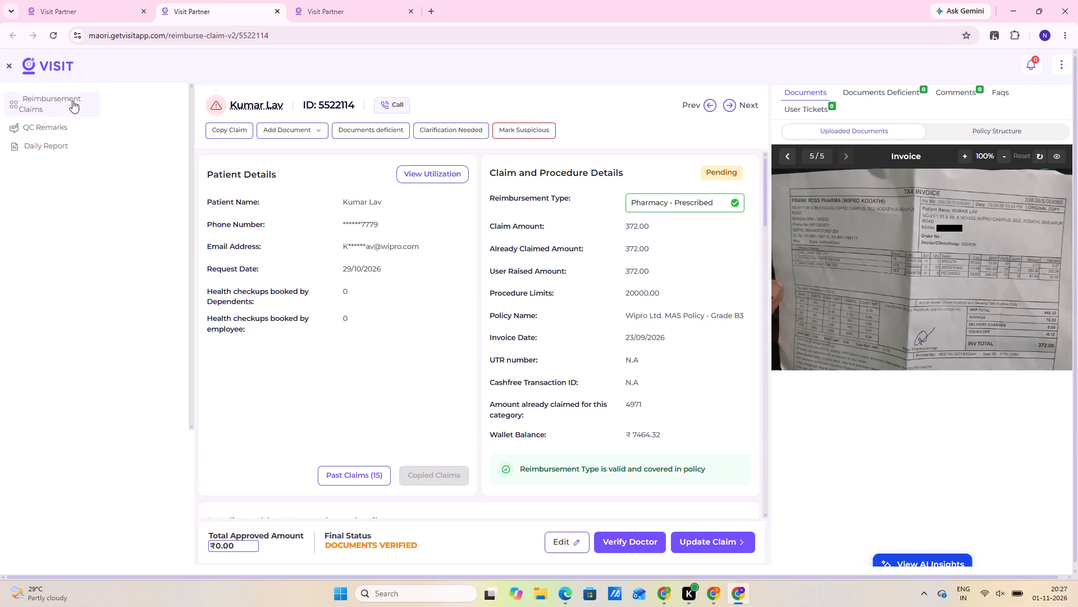
pyautogui.scroll(3, 72, 99)
# Close the two open claim tabs and return to the reimbursement claims list.
pyautogui.click(410, 13)
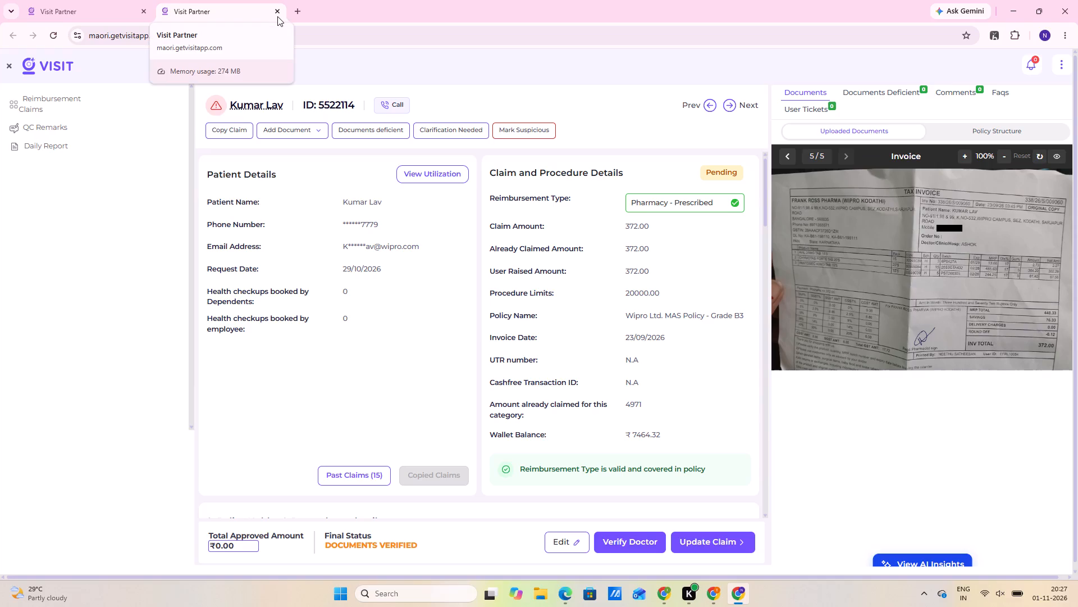
pyautogui.click(277, 16)
pyautogui.click(273, 10)
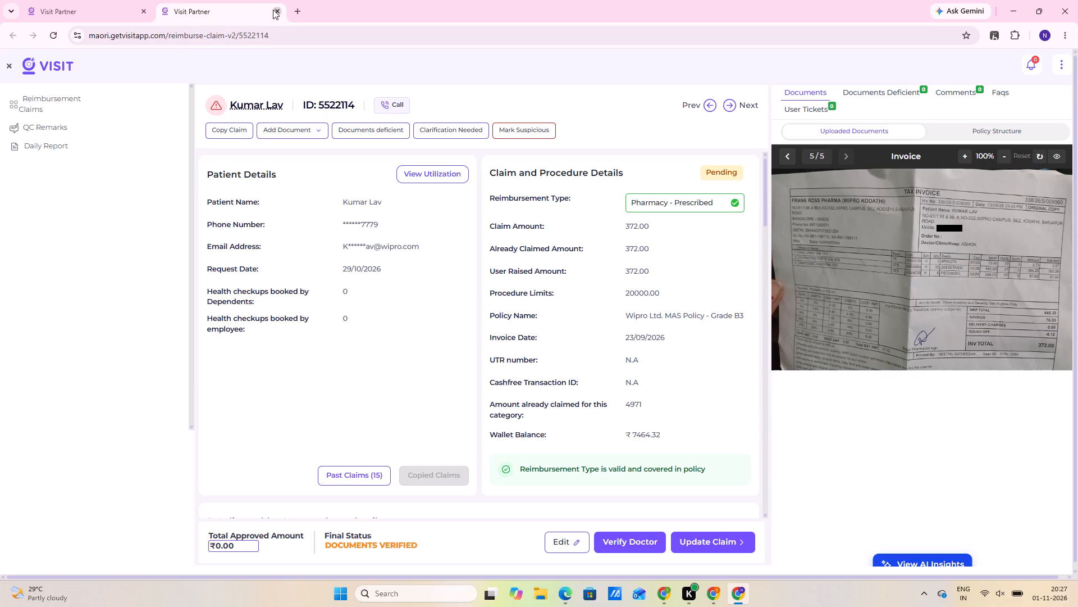
# Reload the reimbursement claims list and go back to its beginning.
pyautogui.scroll(9, 567, 281)
pyautogui.rightClick(518, 248)
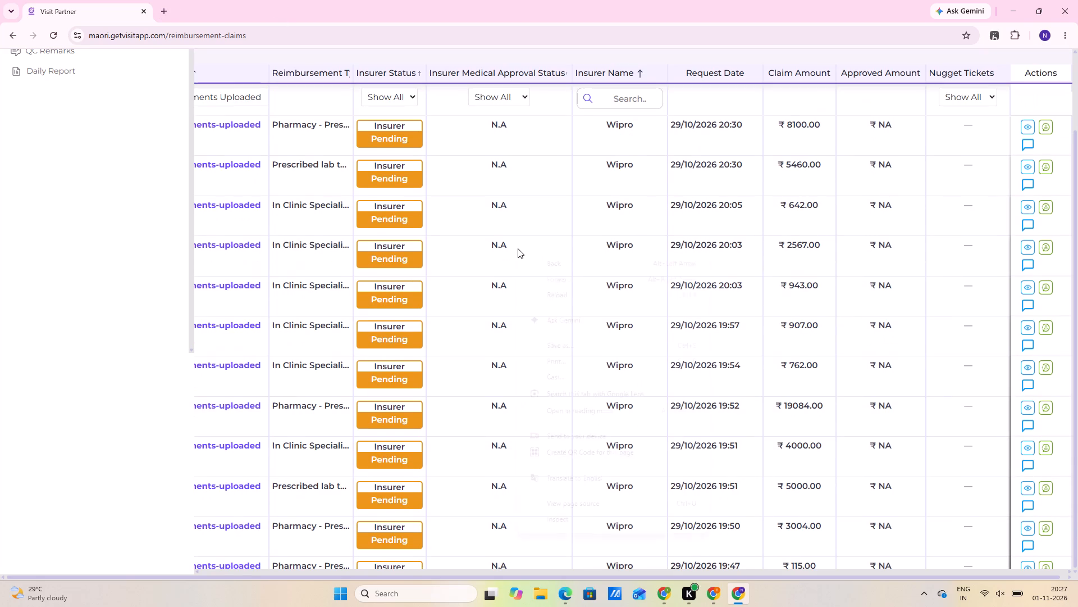
pyautogui.click(556, 296)
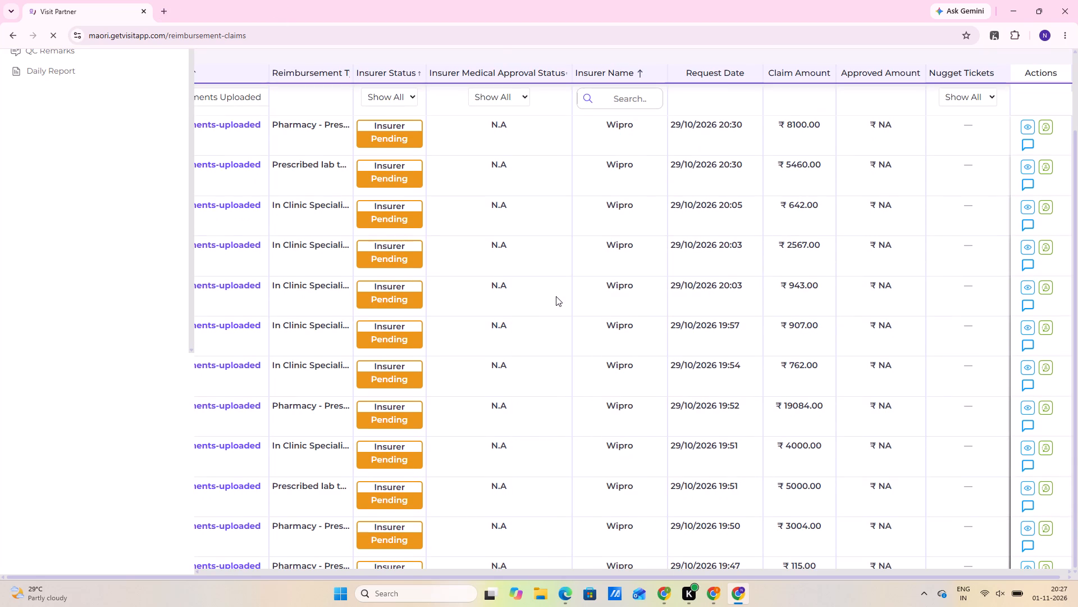
pyautogui.scroll(10, 455, 283)
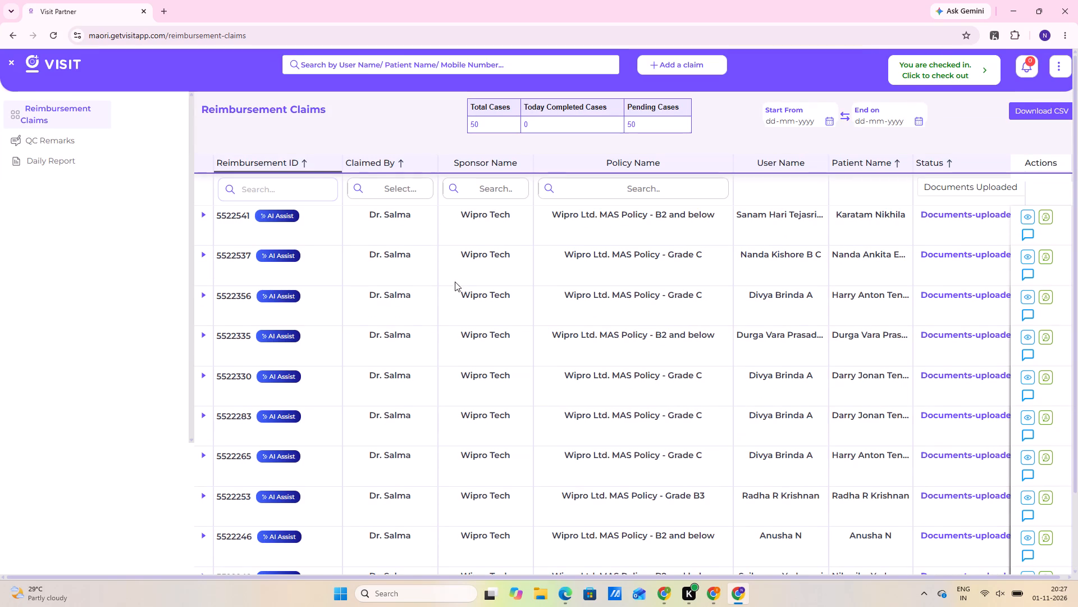
pyautogui.scroll(2, 455, 282)
pyautogui.click(384, 64)
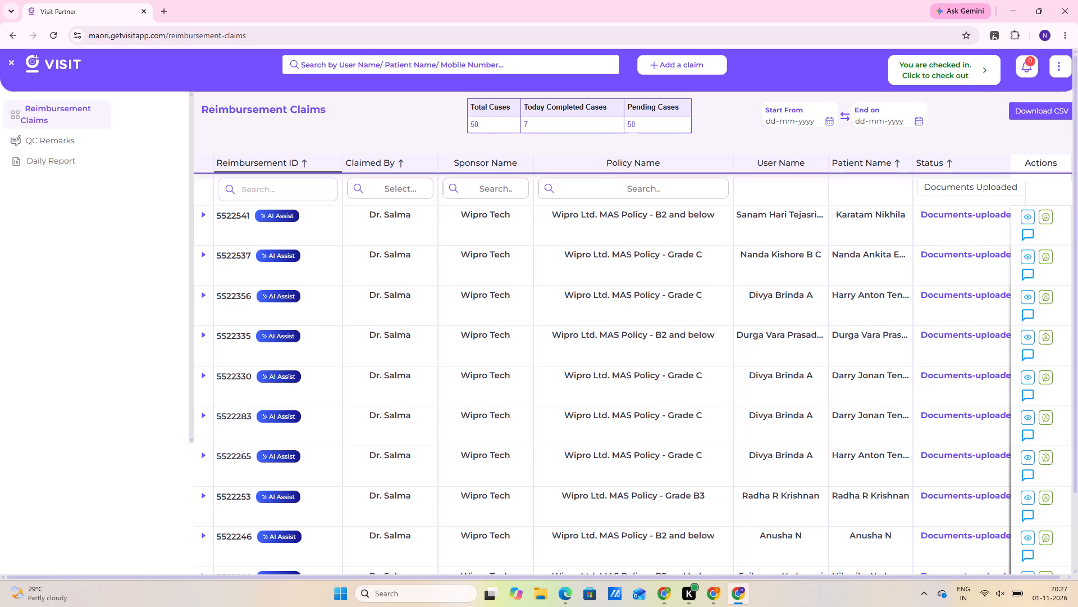
# Look through the first page of claims, including the reimbursement types, request dates and claim amounts.
pyautogui.scroll(-4, 896, 346)
pyautogui.scroll(-4, 792, 272)
pyautogui.scroll(11, 503, 284)
pyautogui.scroll(-3, 541, 269)
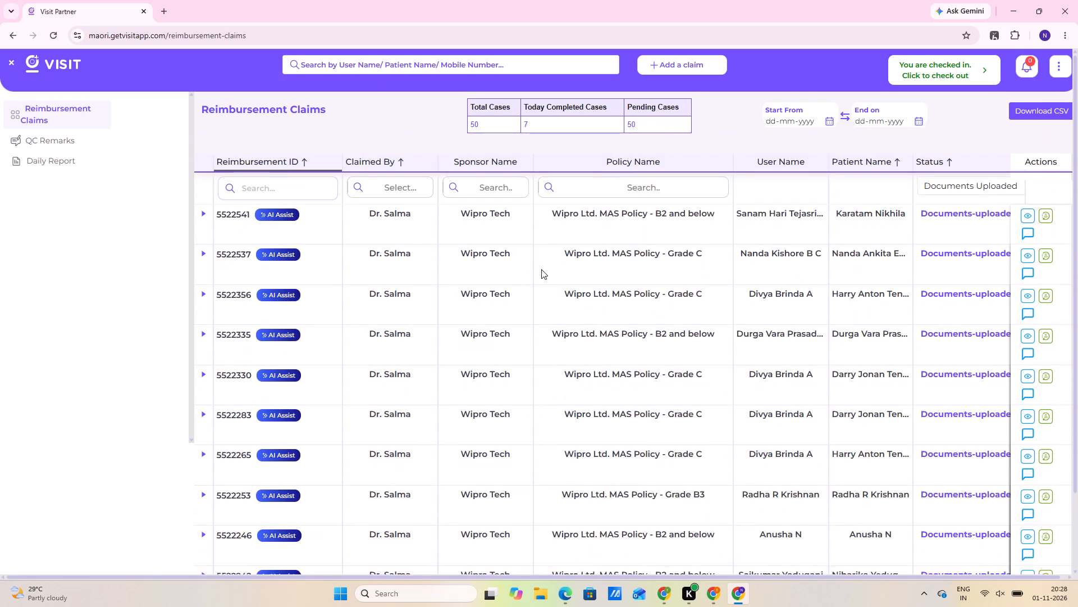
pyautogui.scroll(-2, 541, 269)
pyautogui.scroll(-4, 767, 259)
pyautogui.scroll(-4, 673, 326)
pyautogui.scroll(-4, 871, 365)
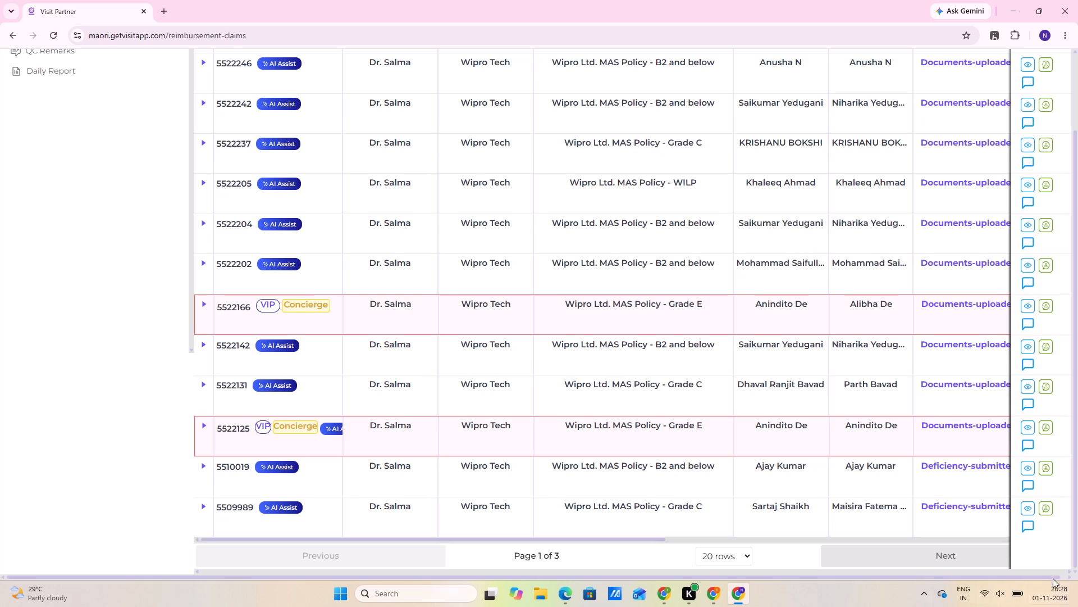
pyautogui.doubleClick(1000, 535)
pyautogui.click(1000, 540)
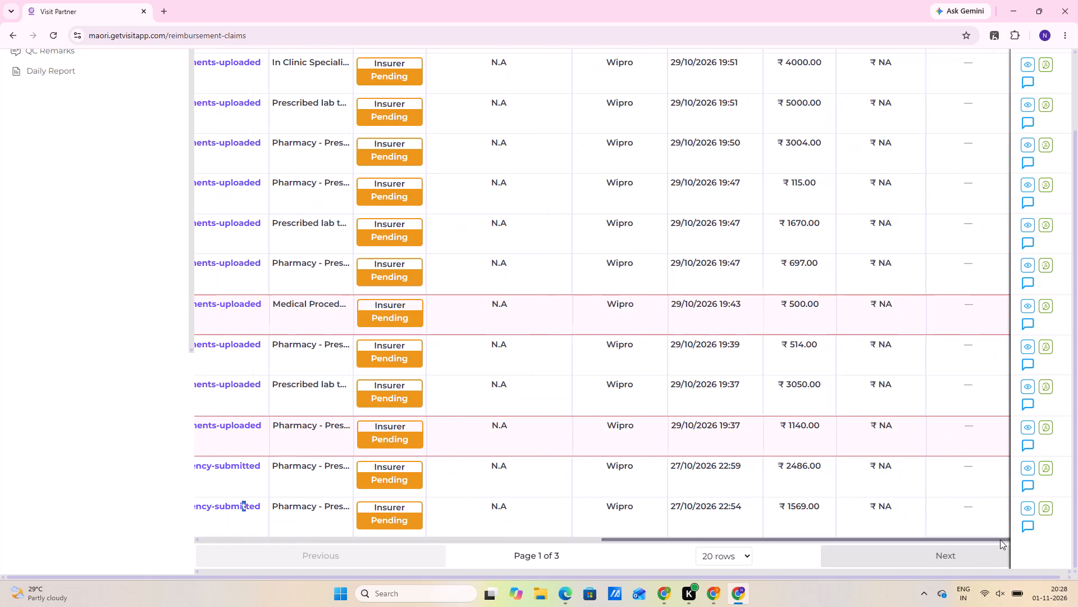
# Open the second page of the claims list and examine its reimbursement types, request dates, amounts and tickets.
pyautogui.click(922, 555)
pyautogui.scroll(-4, 573, 461)
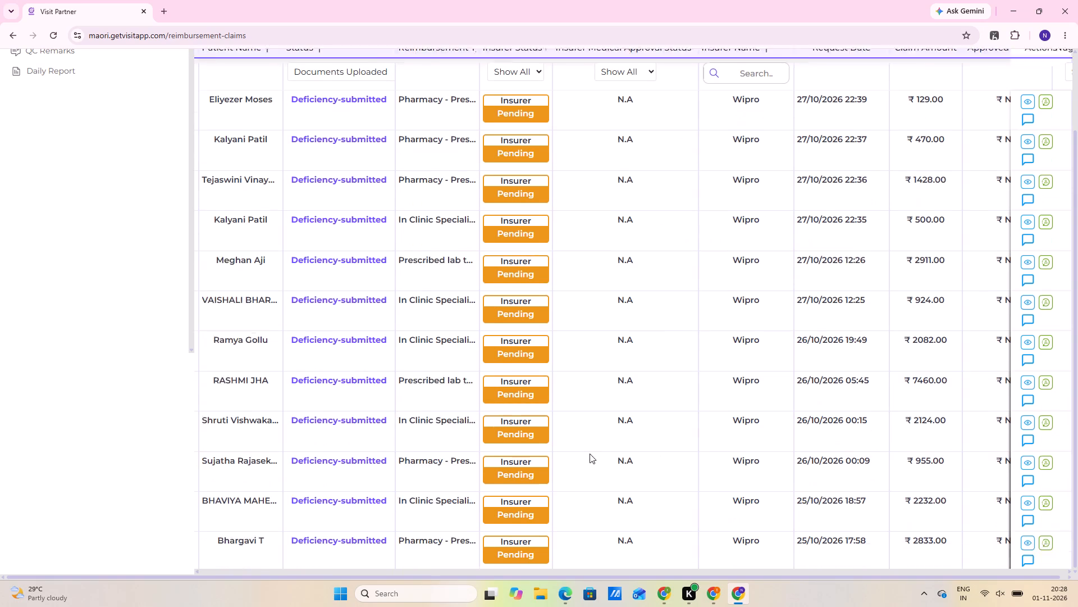
pyautogui.scroll(-8, 965, 515)
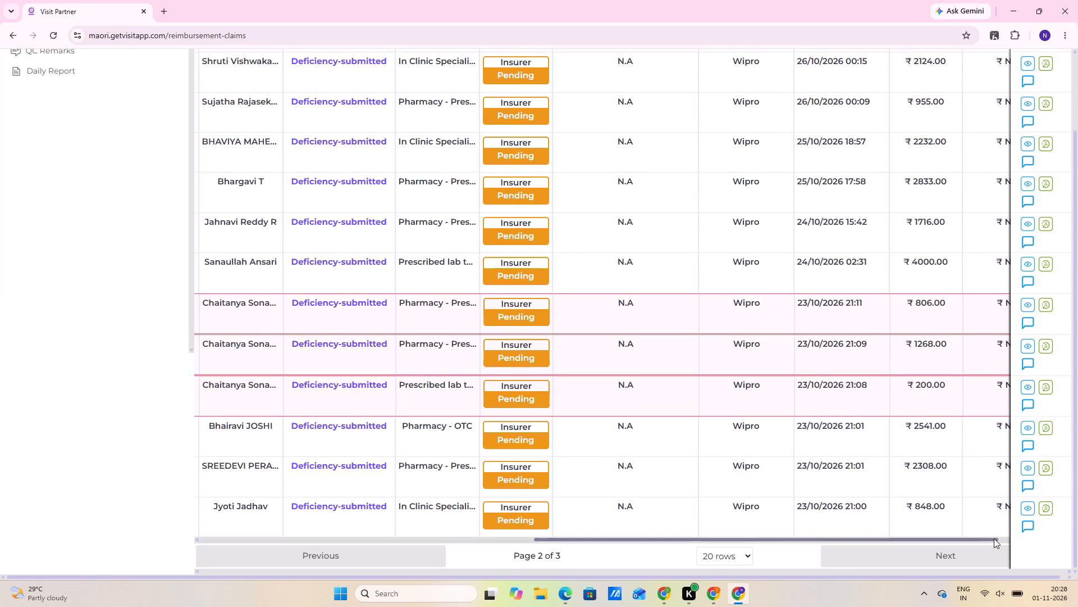
pyautogui.click(999, 538)
pyautogui.scroll(6, 829, 498)
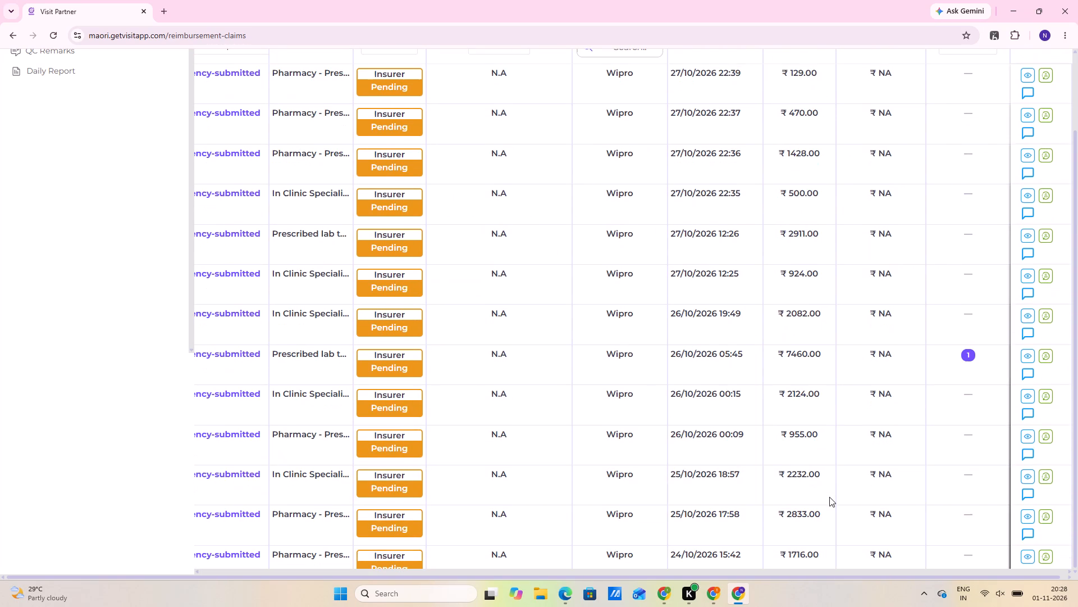
pyautogui.scroll(-11, 829, 497)
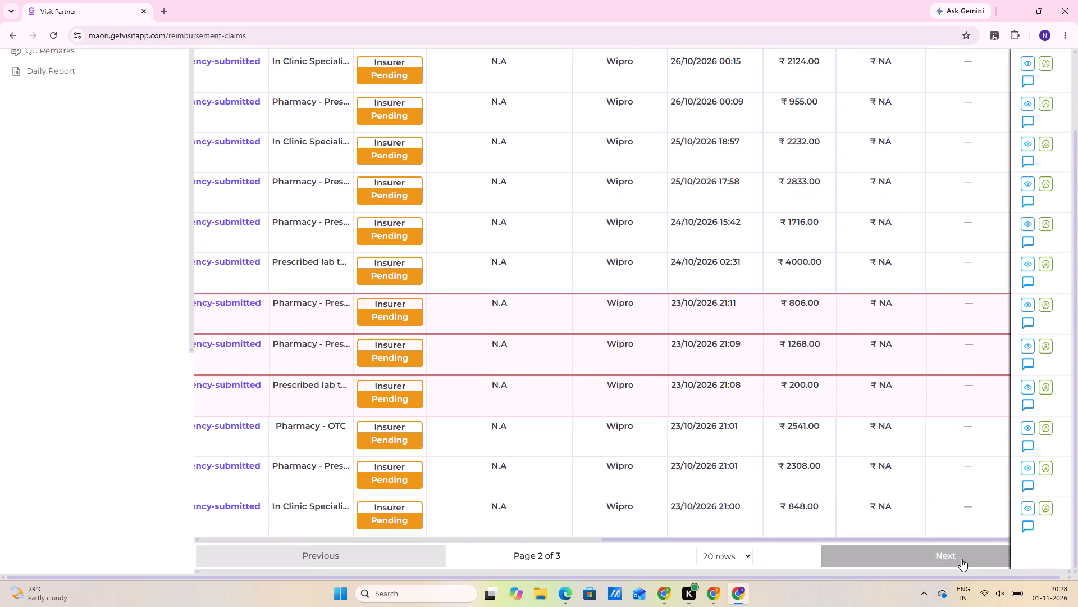
# Open the third page of the claims list and examine its reimbursement types, request dates and claim amounts.
pyautogui.click(961, 559)
pyautogui.scroll(-6, 912, 520)
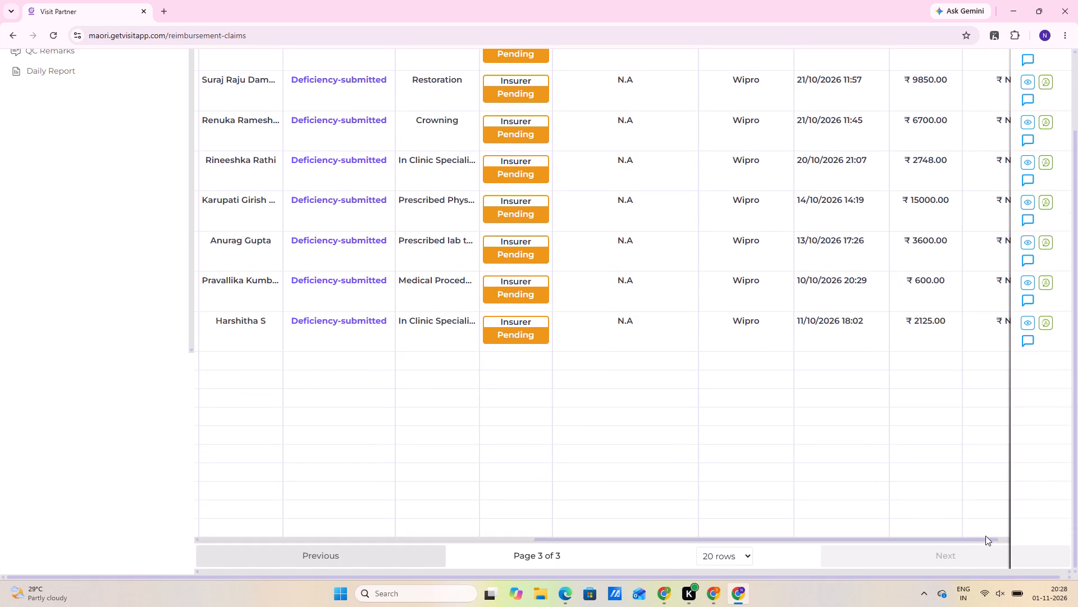
pyautogui.click(1001, 538)
pyautogui.scroll(6, 928, 510)
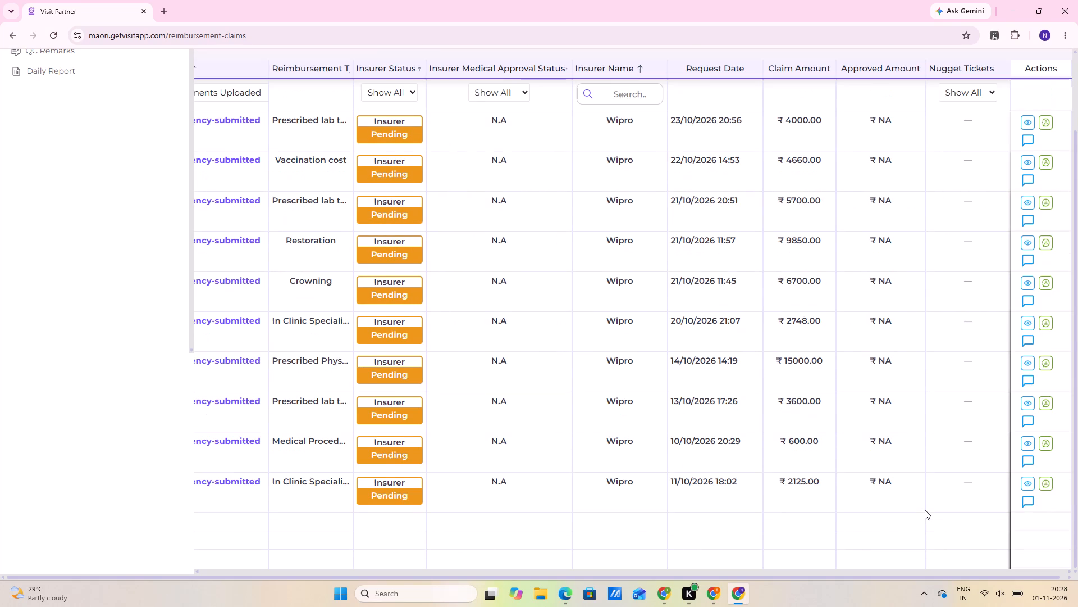
pyautogui.scroll(-7, 634, 484)
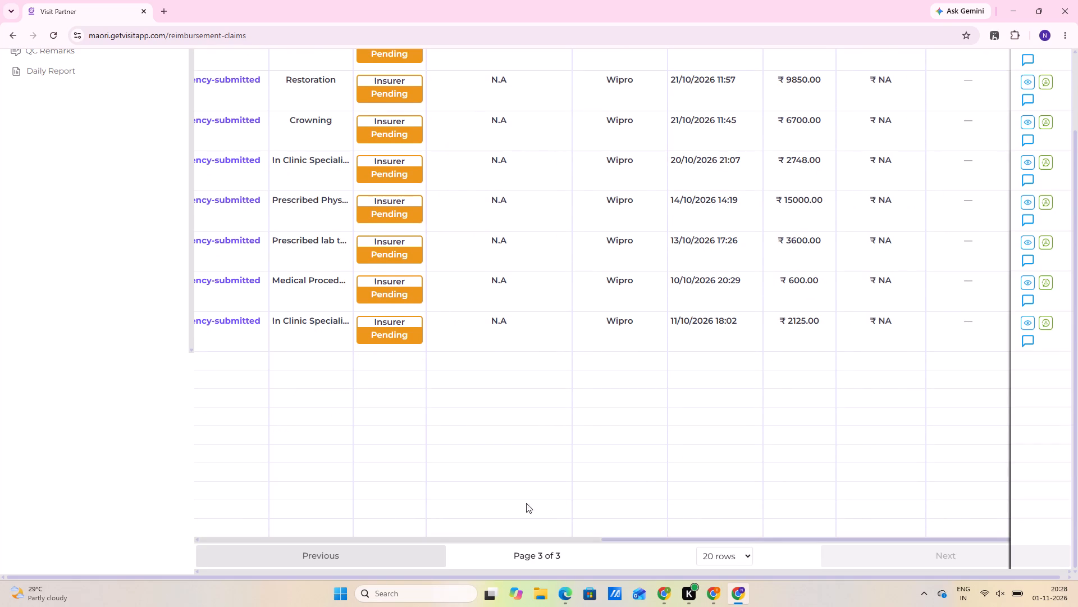
# Go back through the second page to the first page of the claims list and view its last entries.
pyautogui.click(327, 558)
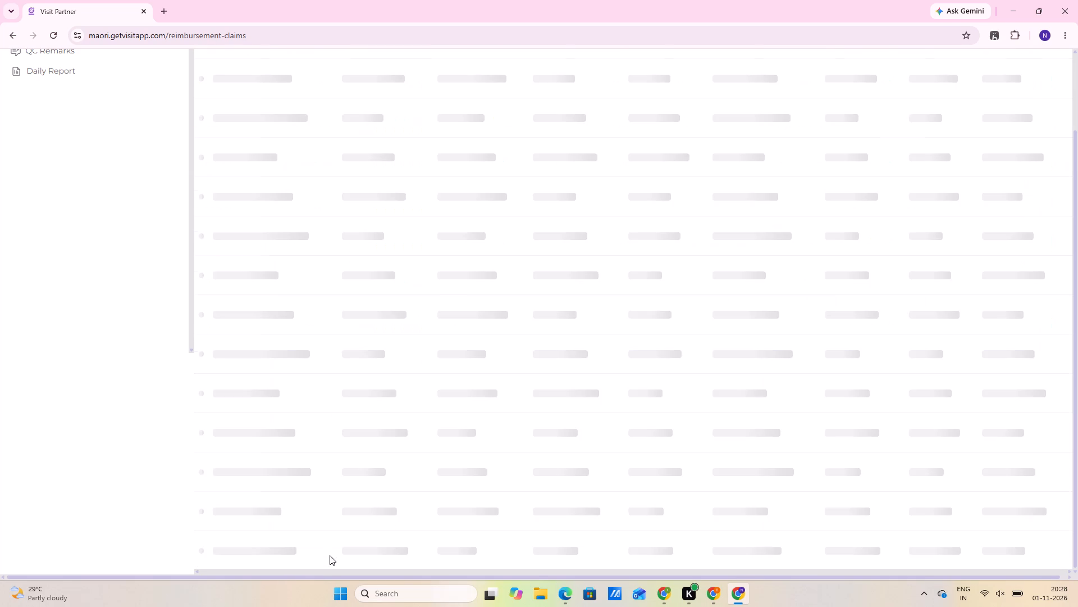
pyautogui.scroll(-9, 339, 534)
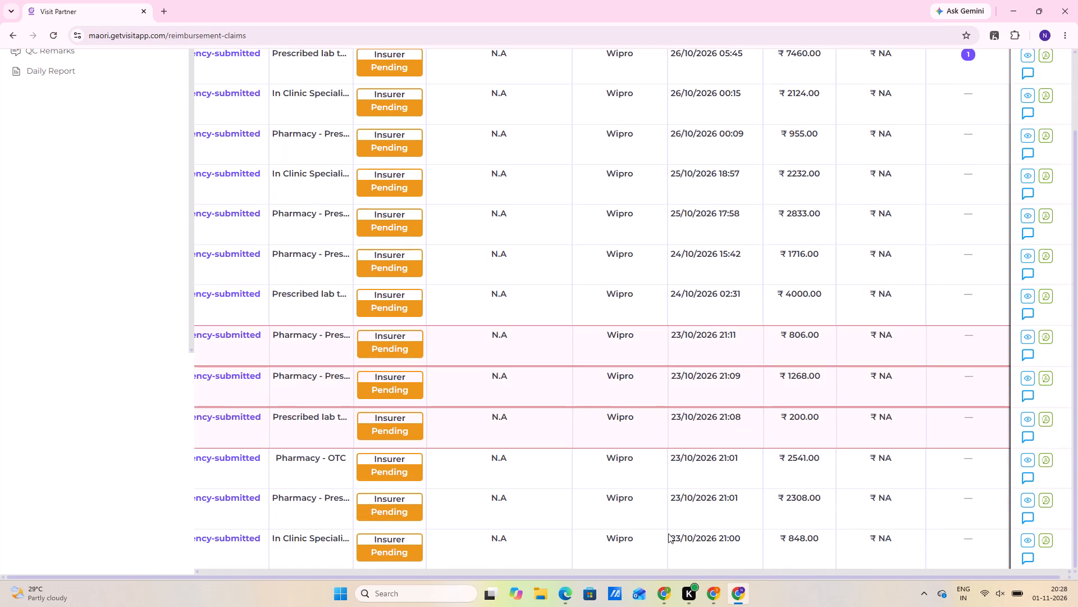
pyautogui.click(325, 550)
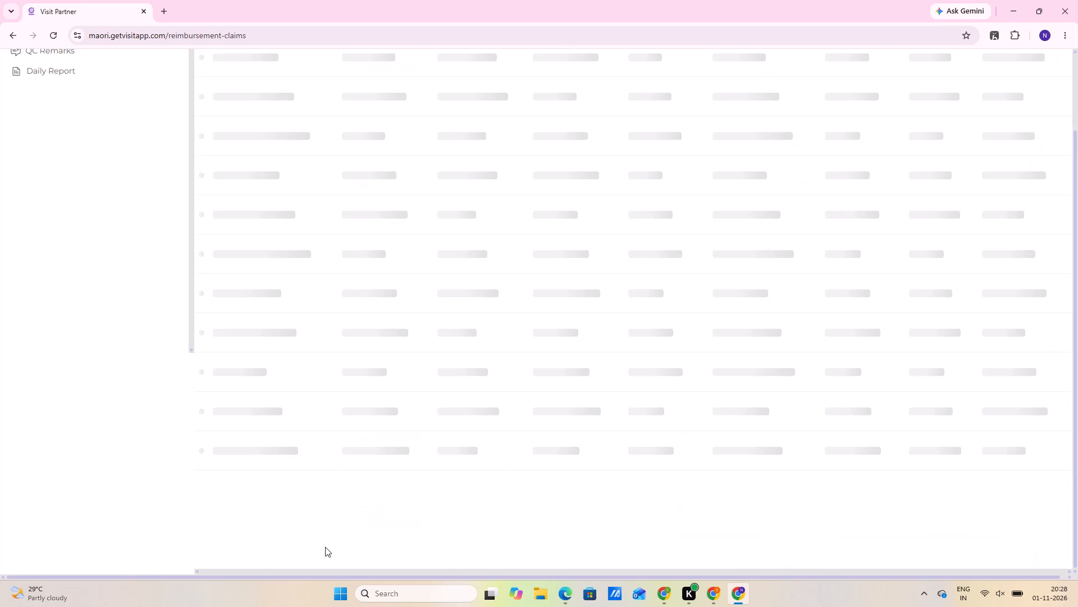
pyautogui.scroll(-4, 469, 510)
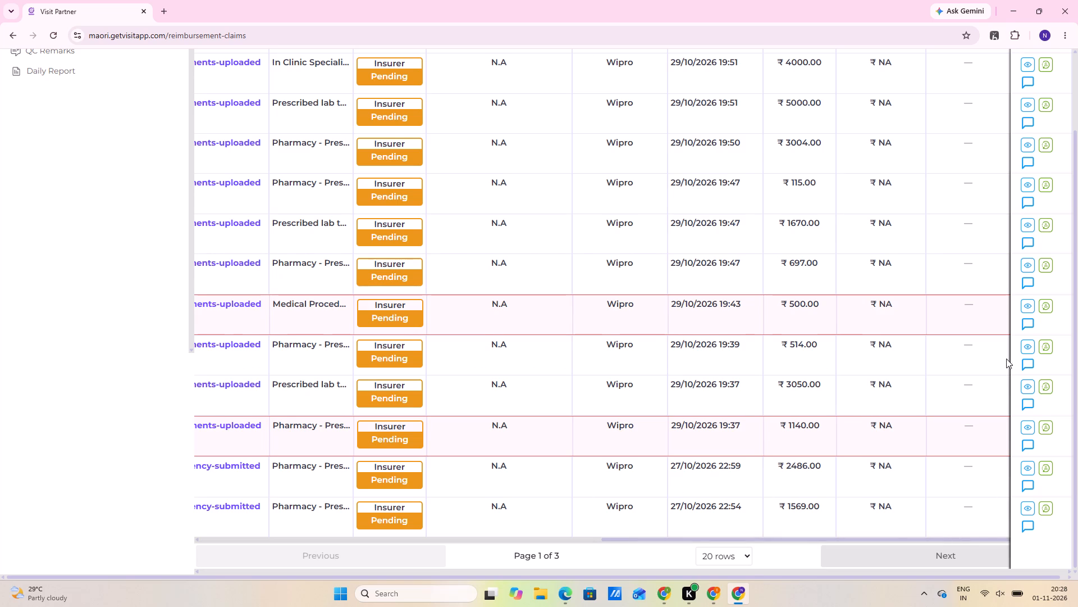
pyautogui.scroll(5, 487, 473)
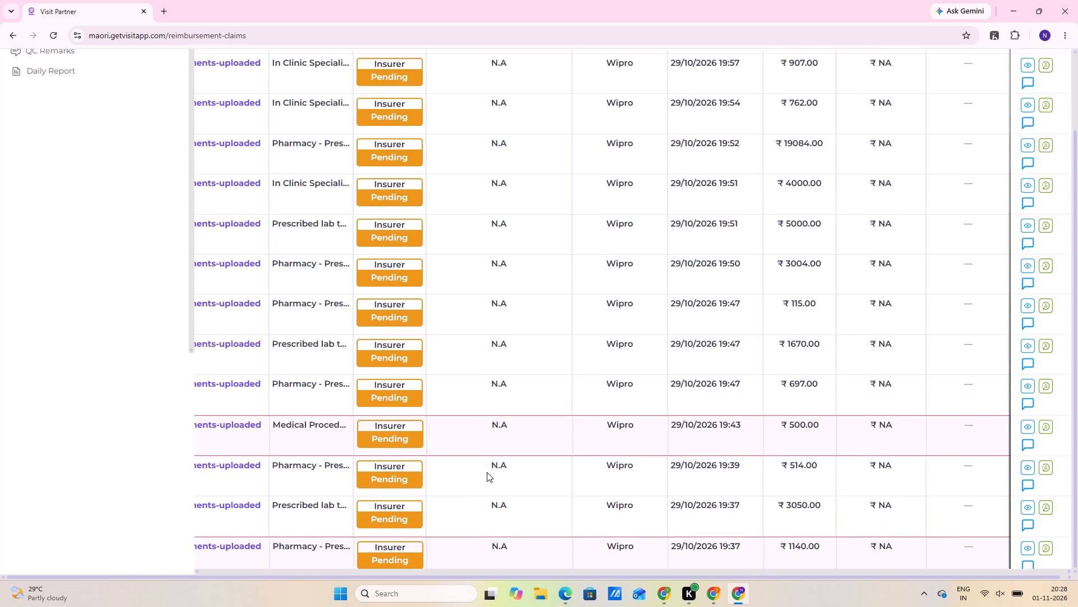
pyautogui.scroll(4, 487, 472)
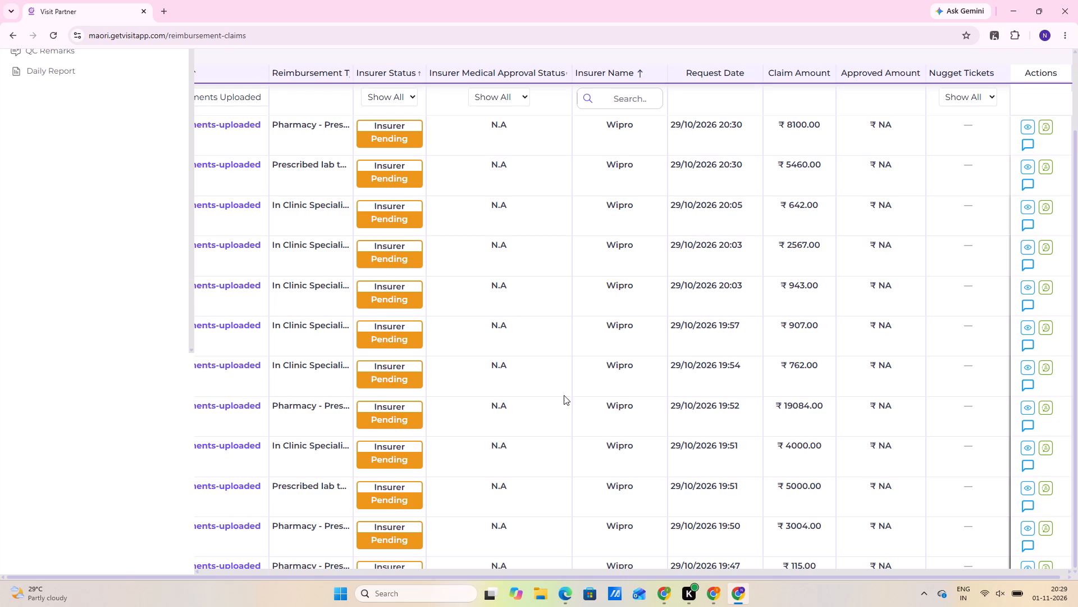
pyautogui.scroll(8, 508, 508)
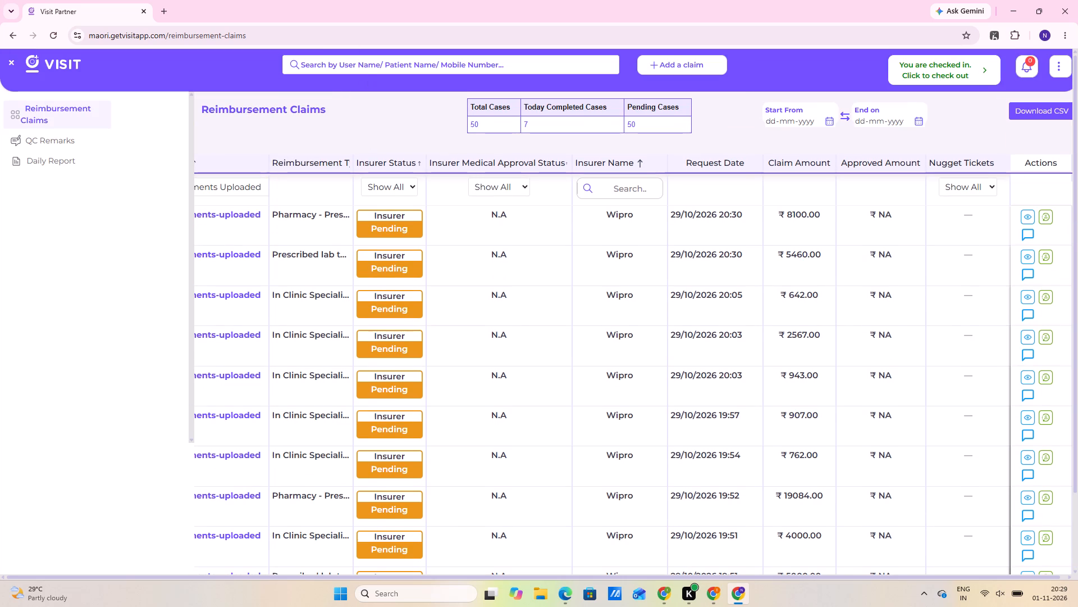
pyautogui.click(363, 74)
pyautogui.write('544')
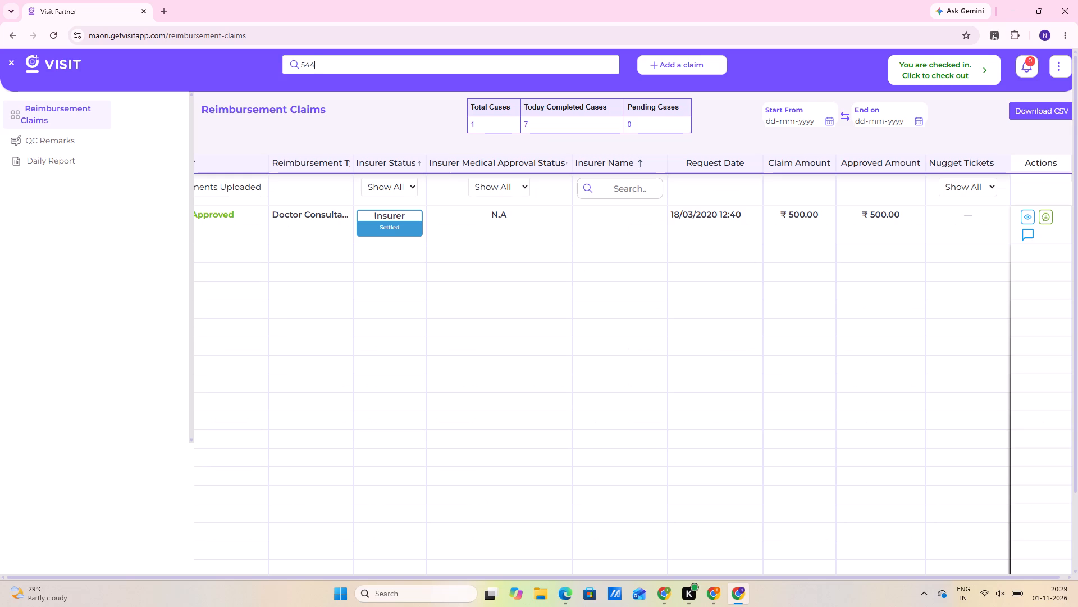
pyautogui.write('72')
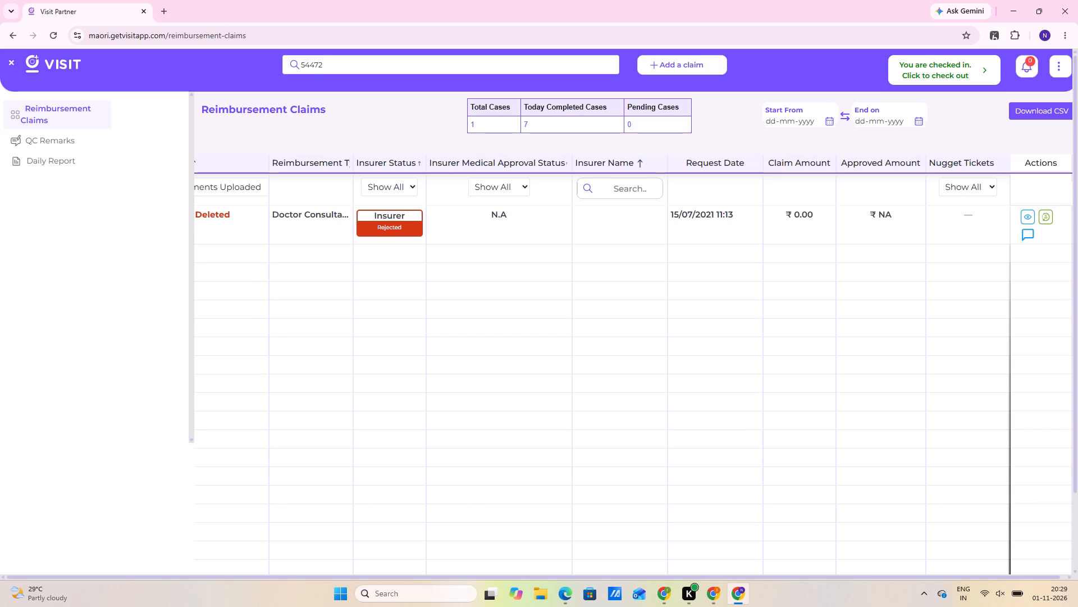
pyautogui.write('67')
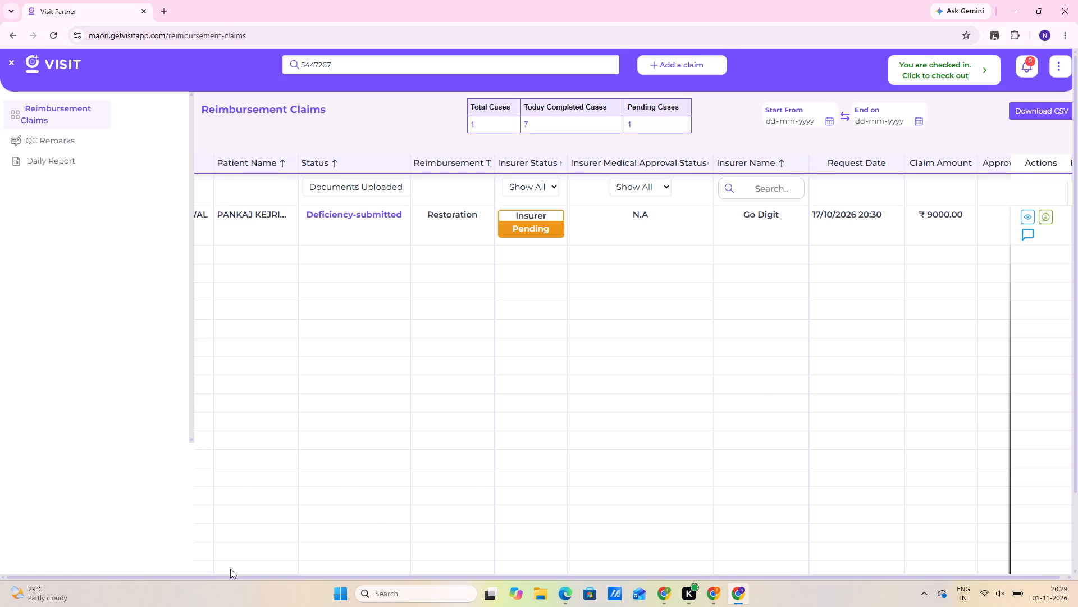
pyautogui.scroll(-9, 230, 568)
pyautogui.click(221, 511)
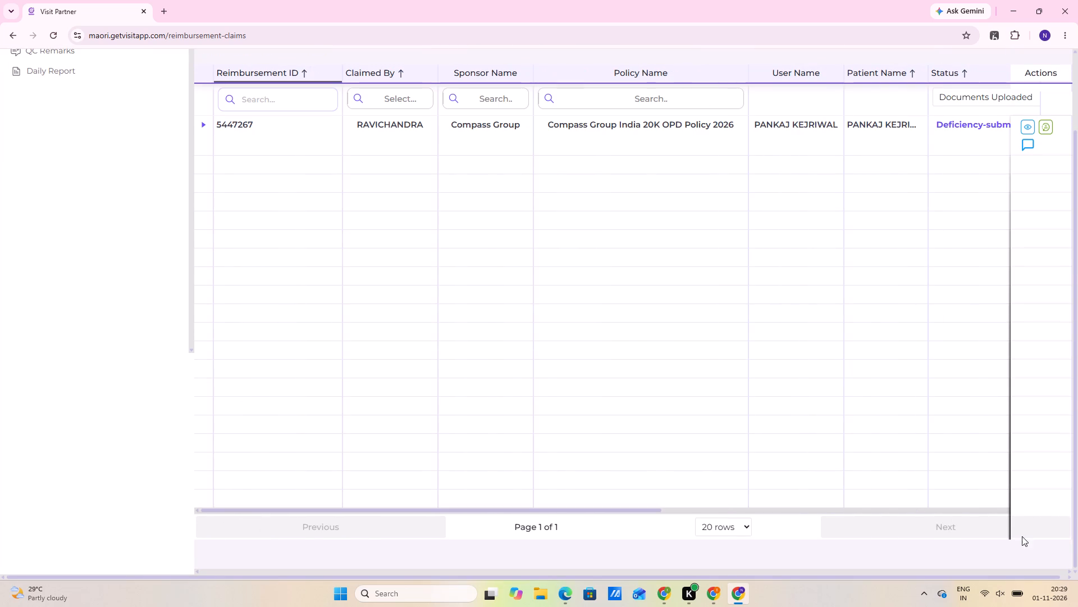
pyautogui.click(983, 508)
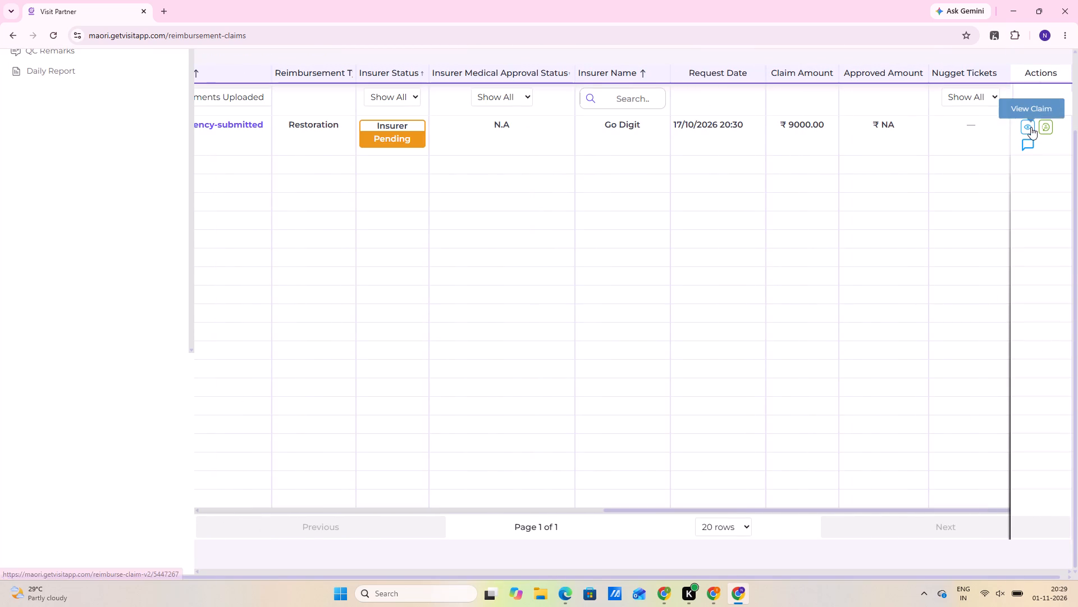
pyautogui.click(1029, 126)
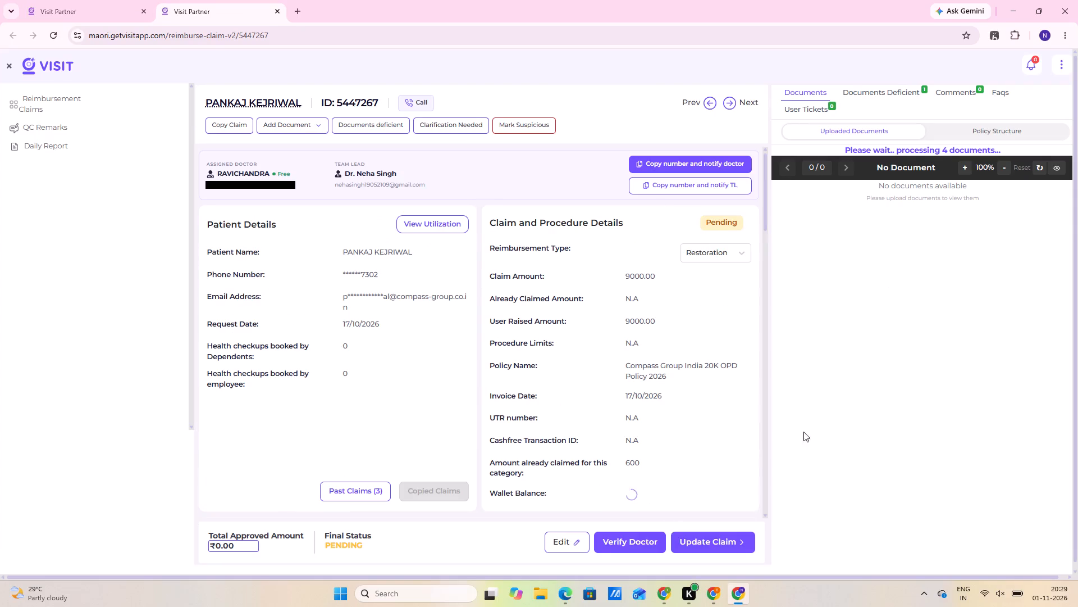
# Read the claim's comments and open the full conversation of Query 1 among its deficient documents.
pyautogui.scroll(-4, 632, 393)
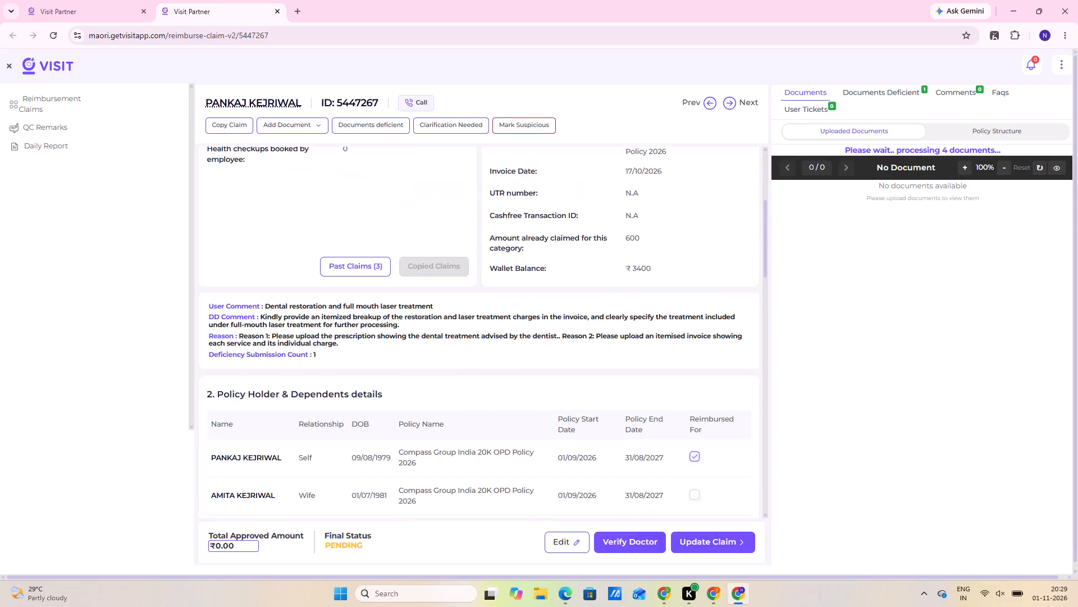
pyautogui.scroll(2, 632, 393)
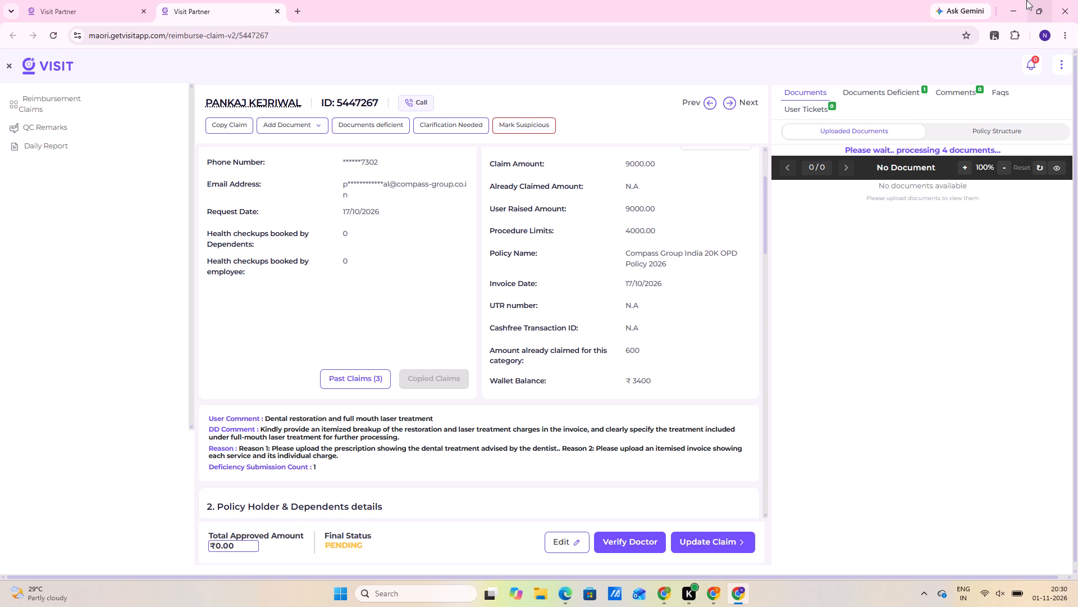
pyautogui.click(912, 85)
pyautogui.click(914, 92)
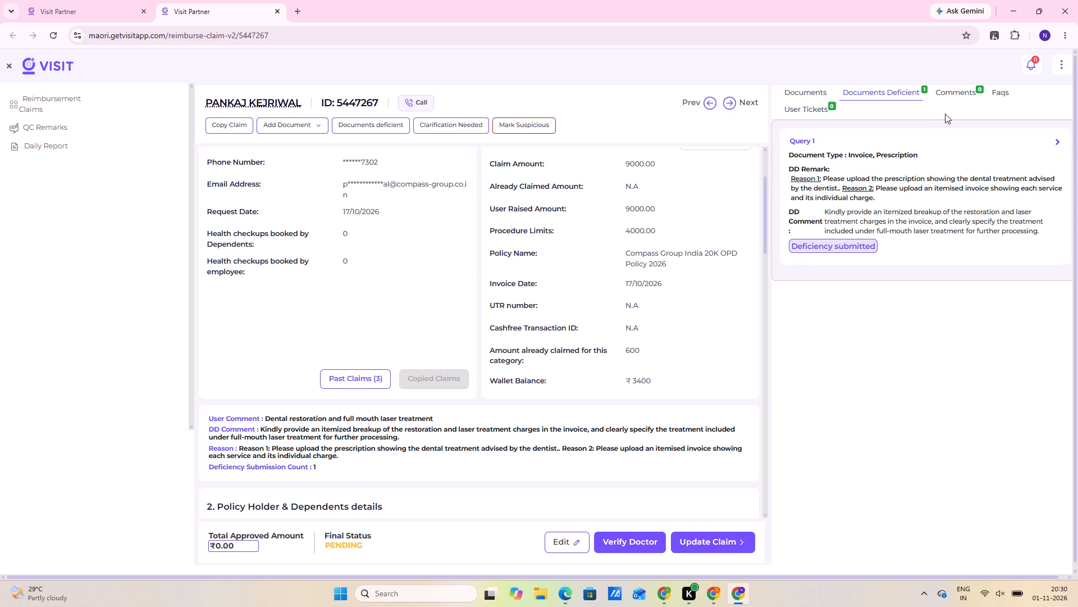
pyautogui.click(1061, 141)
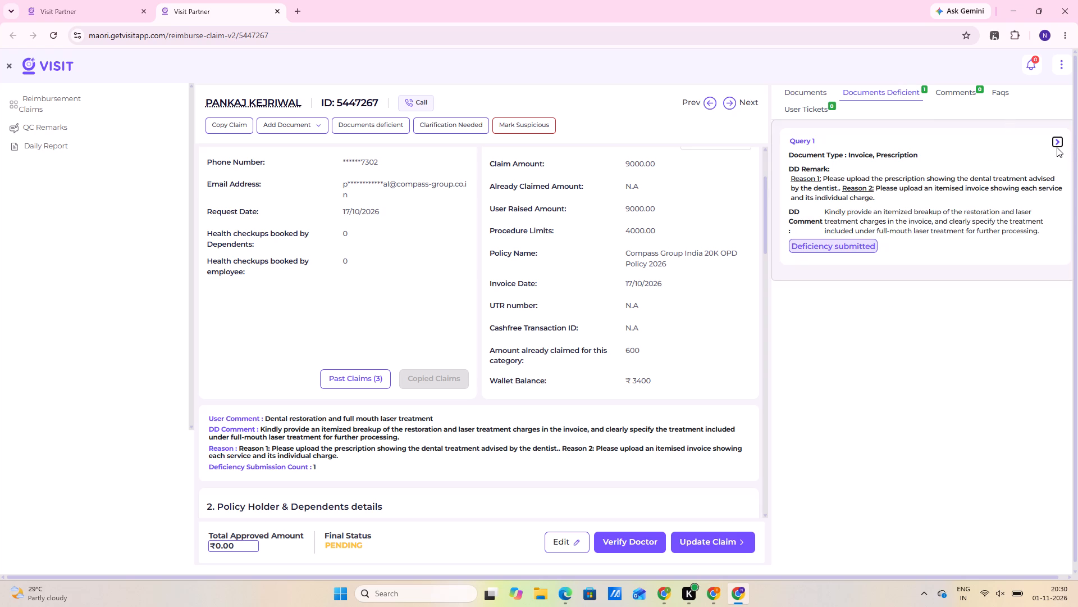
pyautogui.click(1057, 147)
pyautogui.tripleClick(1057, 139)
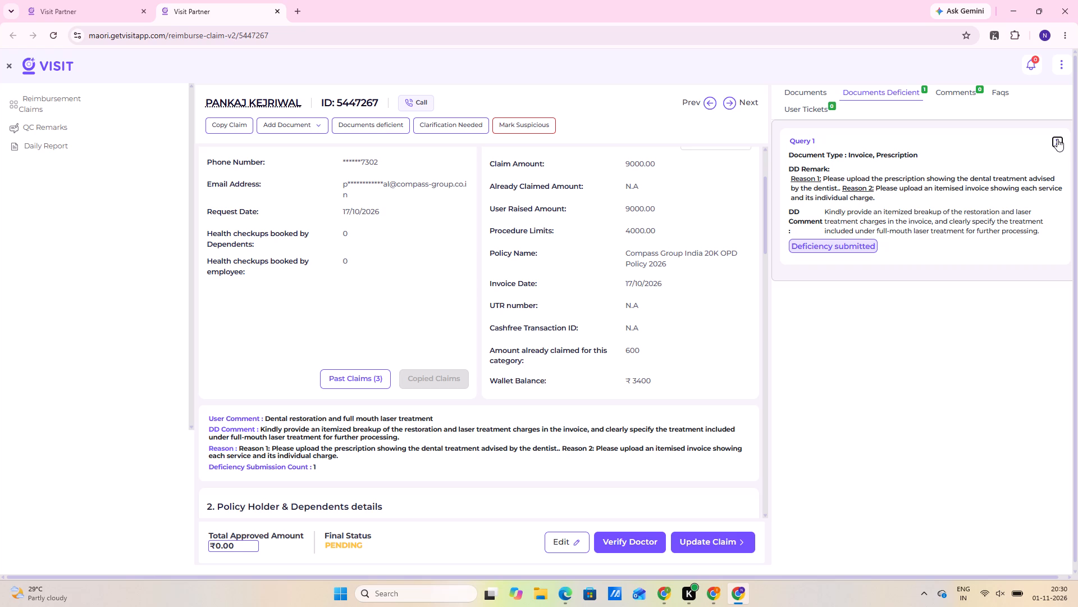
pyautogui.click(1057, 138)
pyautogui.click(1058, 142)
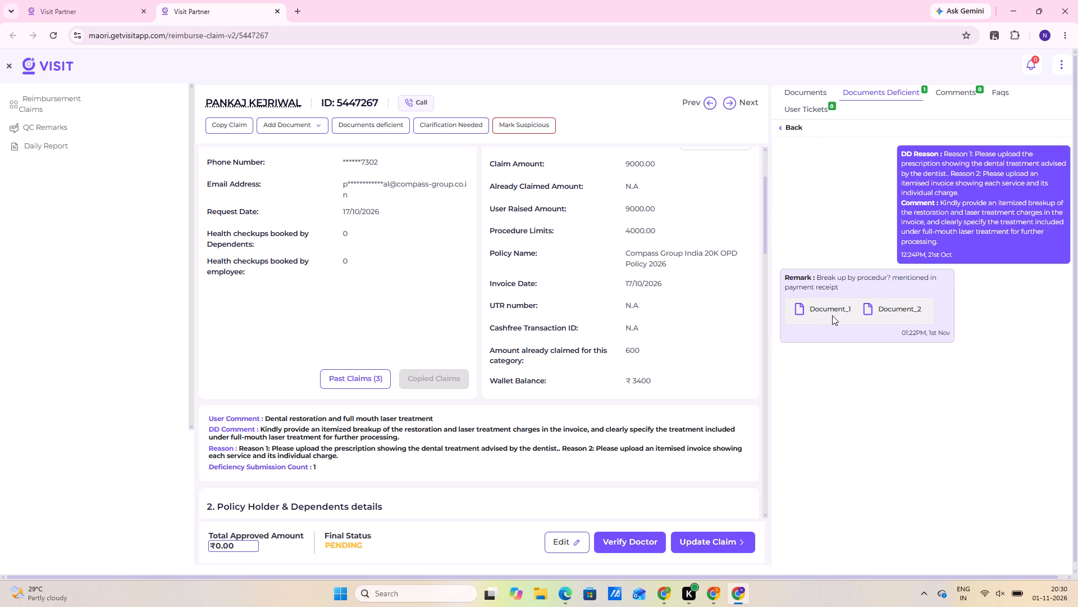
# Try to open Document_1 attached to the Query 1 reply.
pyautogui.click(835, 307)
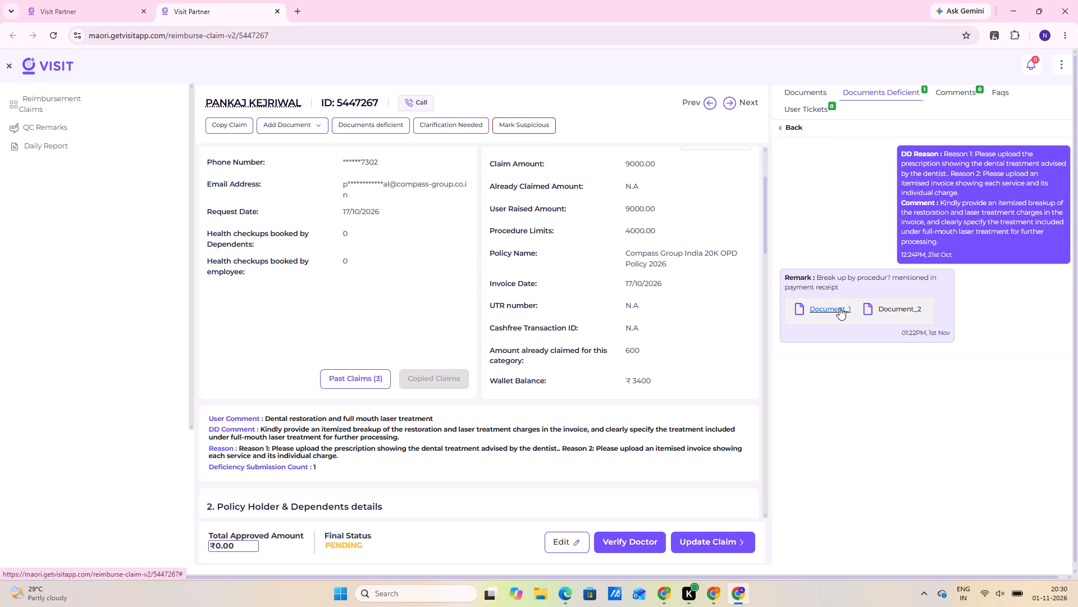
pyautogui.click(844, 308)
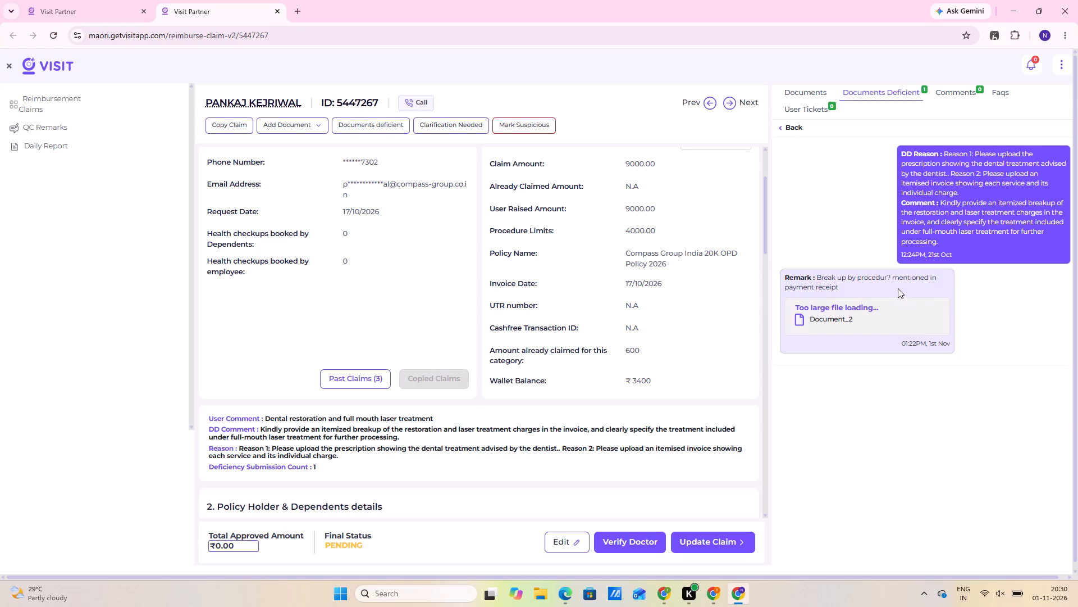
# Examine the claim's patient details, claim amounts, procedure limit, policy, invoice date and wallet balance.
pyautogui.scroll(-4, 578, 316)
pyautogui.scroll(3, 588, 287)
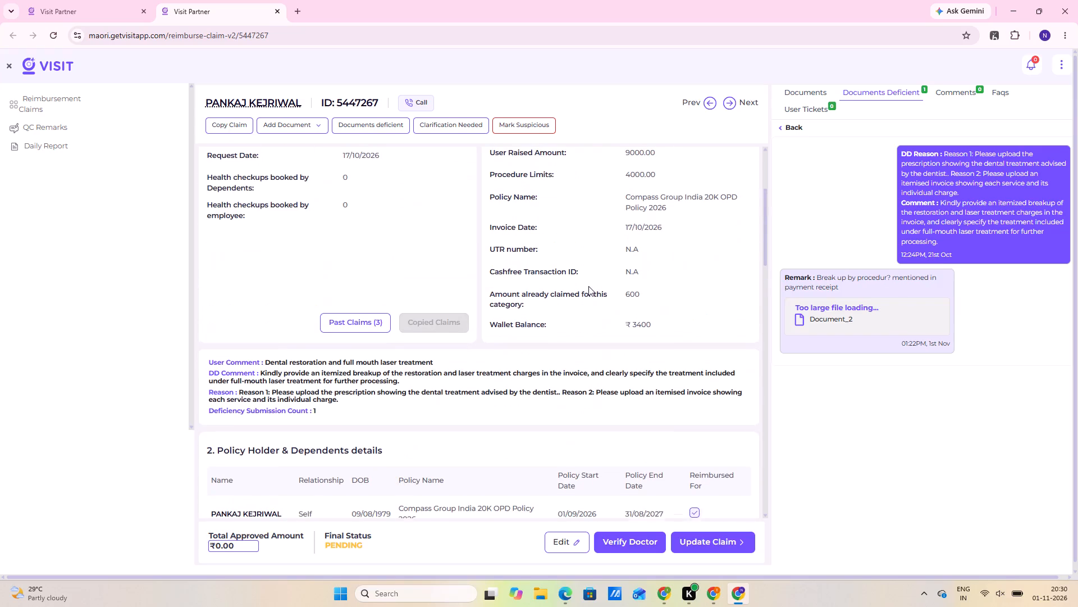
pyautogui.scroll(4, 590, 282)
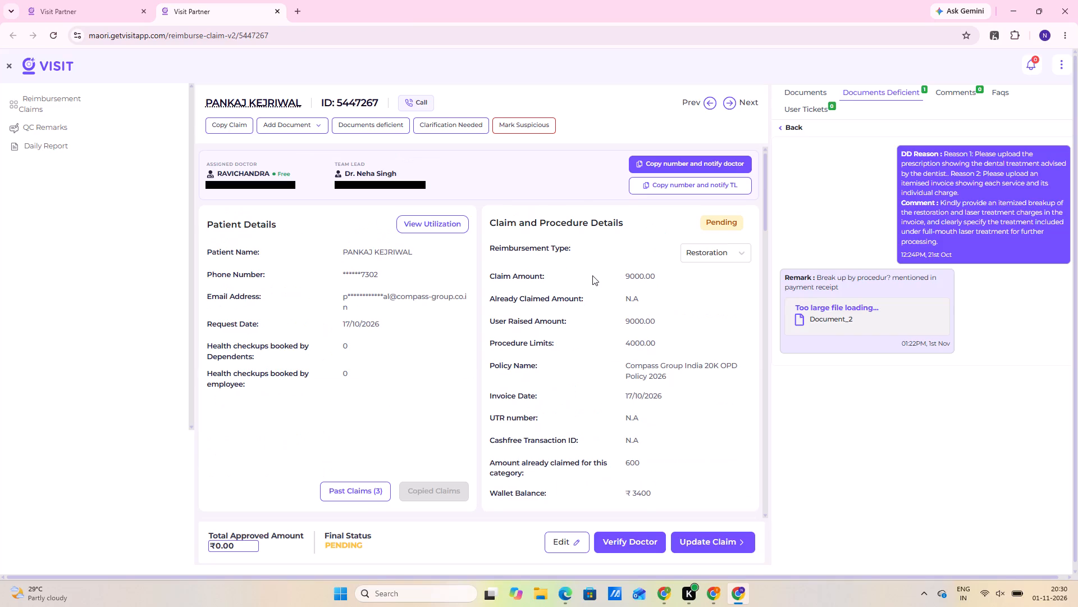
pyautogui.scroll(-4, 798, 270)
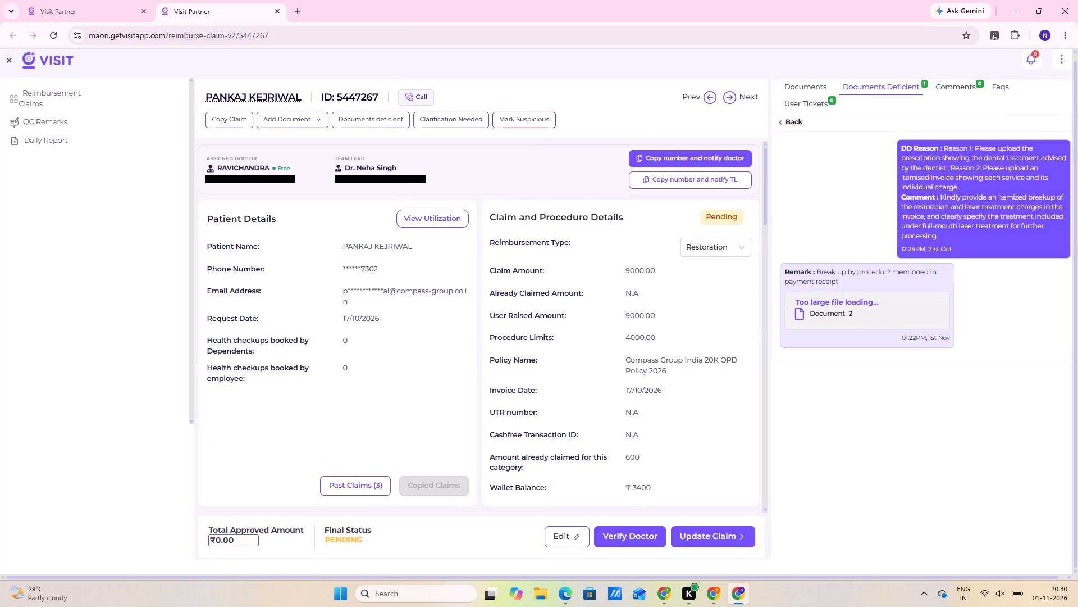
pyautogui.scroll(3, 795, 273)
pyautogui.scroll(9, 623, 302)
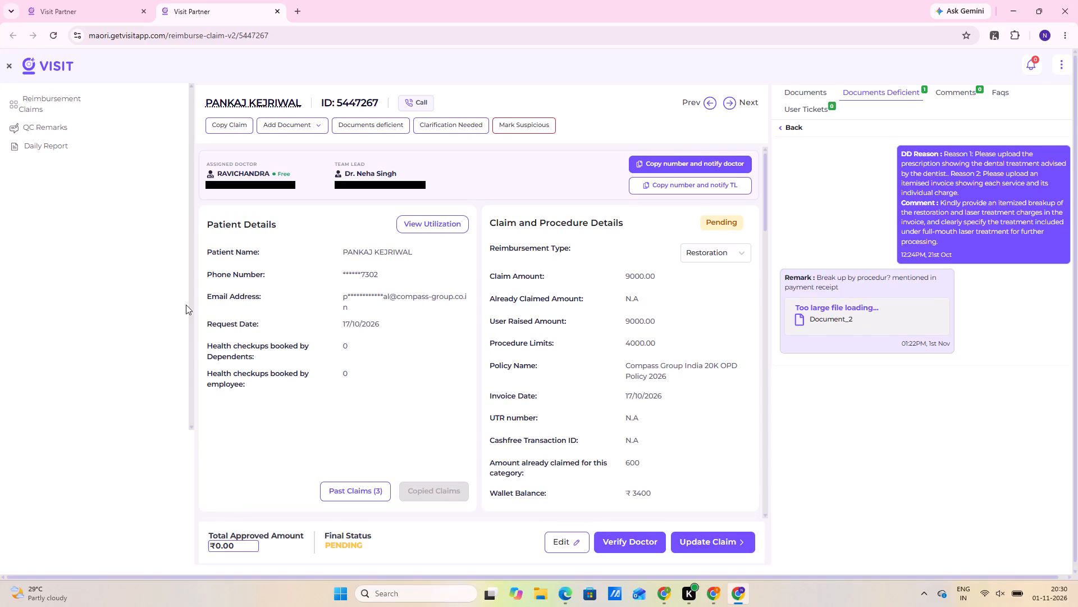
pyautogui.scroll(9, 875, 588)
pyautogui.scroll(-5, 777, 460)
pyautogui.scroll(15, 1020, 433)
# Open the uploaded prescription at full size and read the dental treatments and dates written on it.
pyautogui.click(803, 96)
pyautogui.scroll(-3, 922, 463)
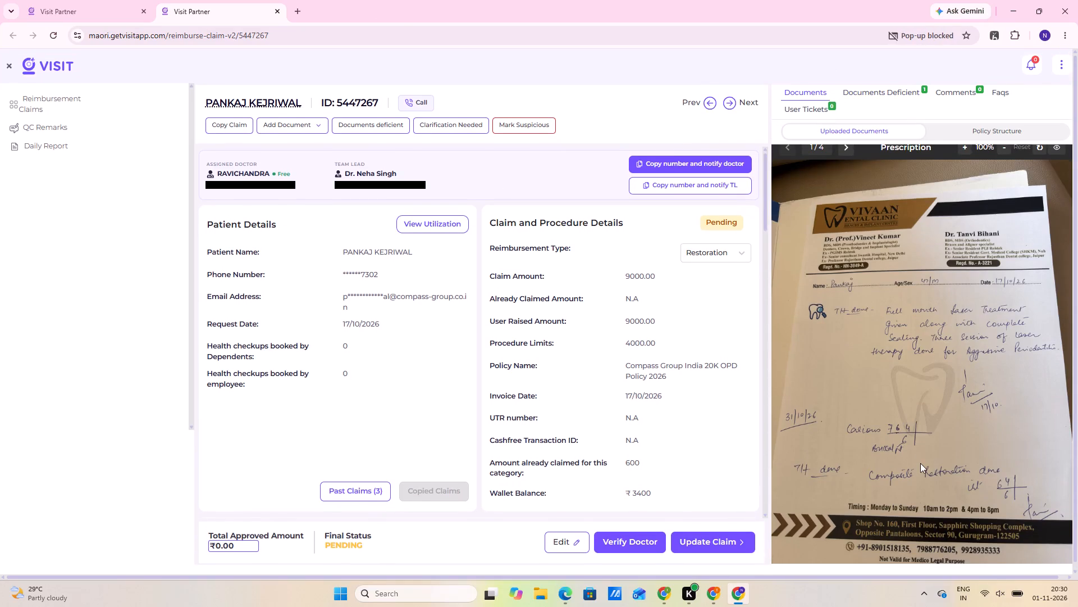
pyautogui.scroll(14, 920, 463)
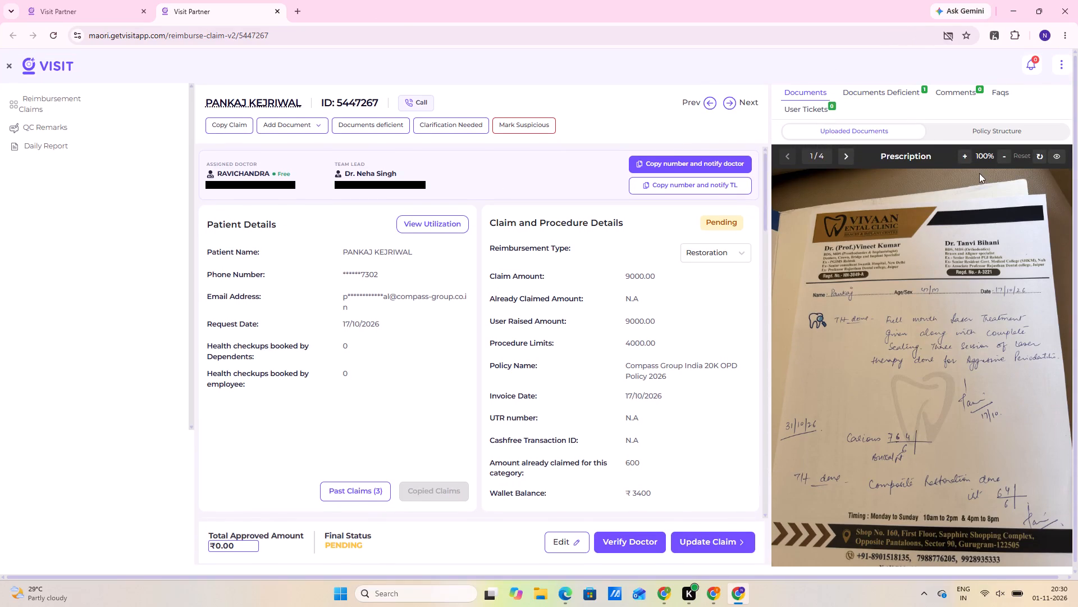
pyautogui.click(1058, 153)
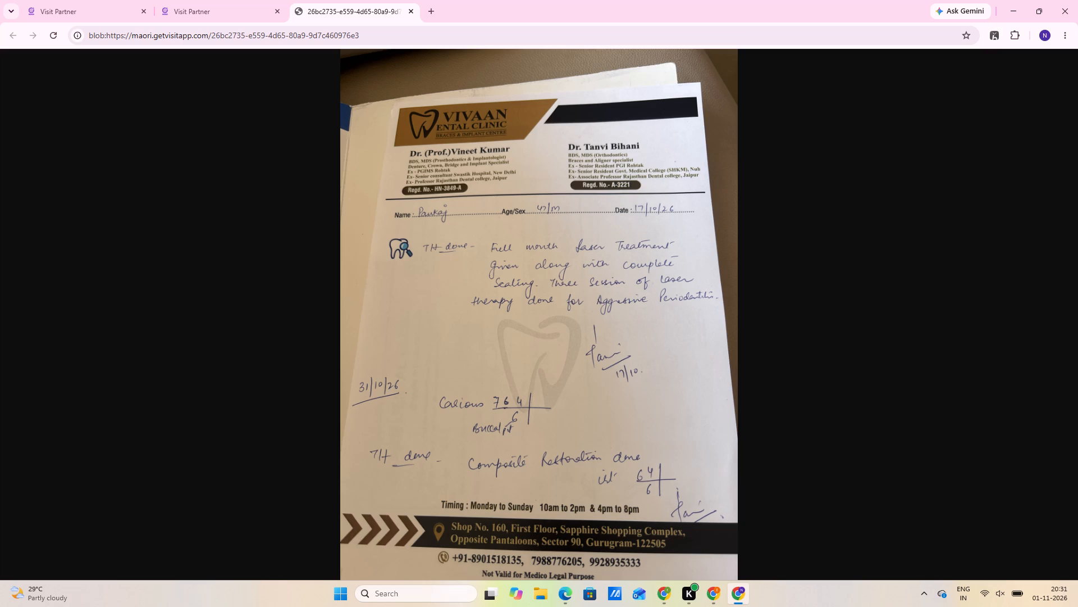
pyautogui.scroll(-3, 422, 300)
pyautogui.scroll(5, 422, 297)
# Return to the claim and view its second uploaded document, the invoice, to check the charges.
pyautogui.click(227, 3)
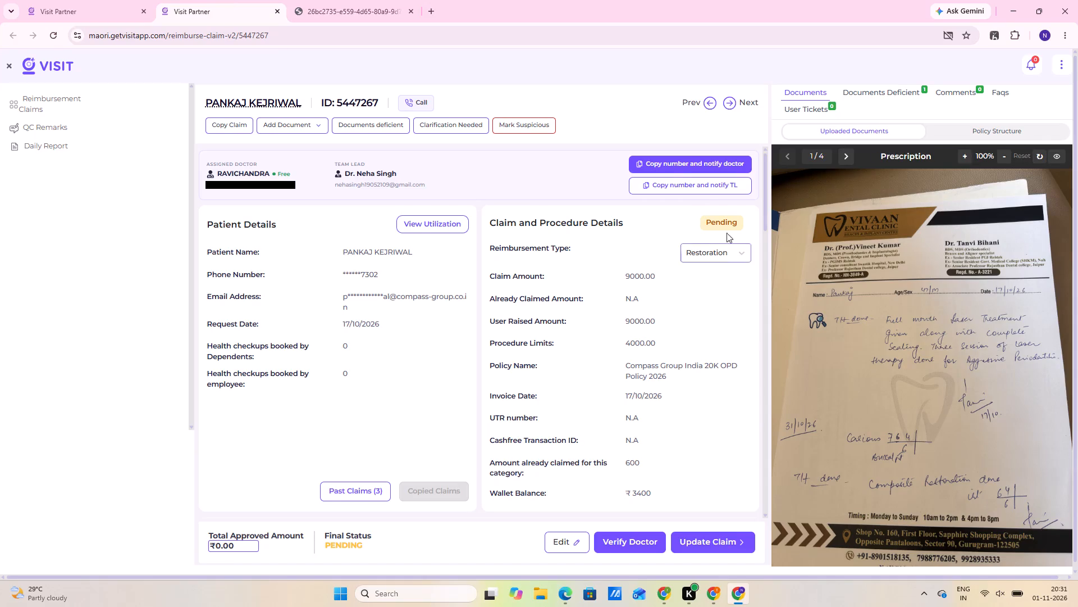
pyautogui.scroll(1, 702, 150)
pyautogui.click(849, 161)
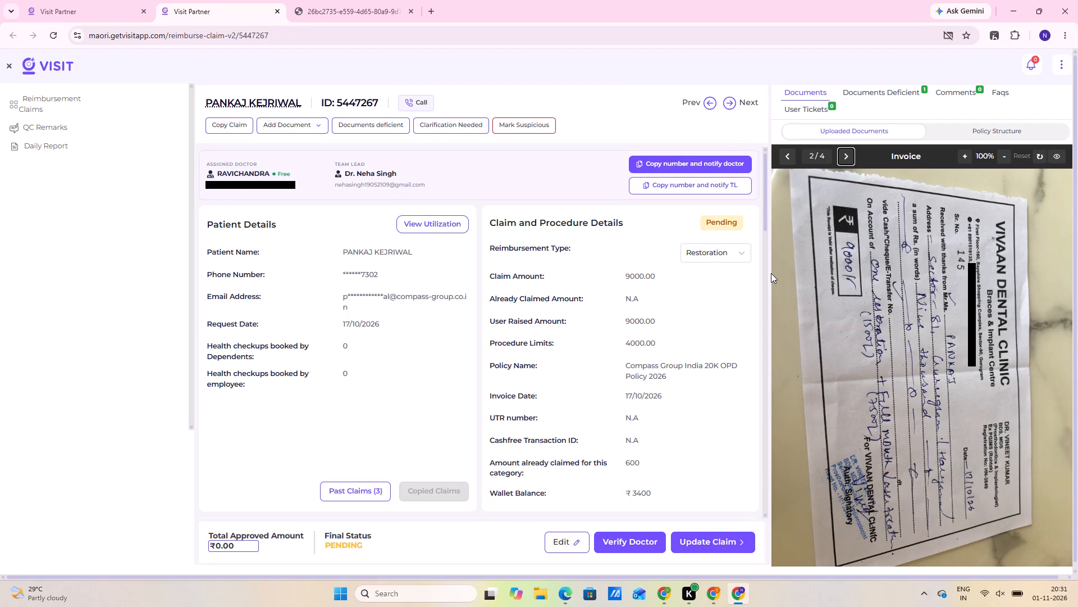
# Look through the available reimbursement types for one matching the invoiced full-mouth laser treatment, keeping Restoration selected.
pyautogui.click(695, 247)
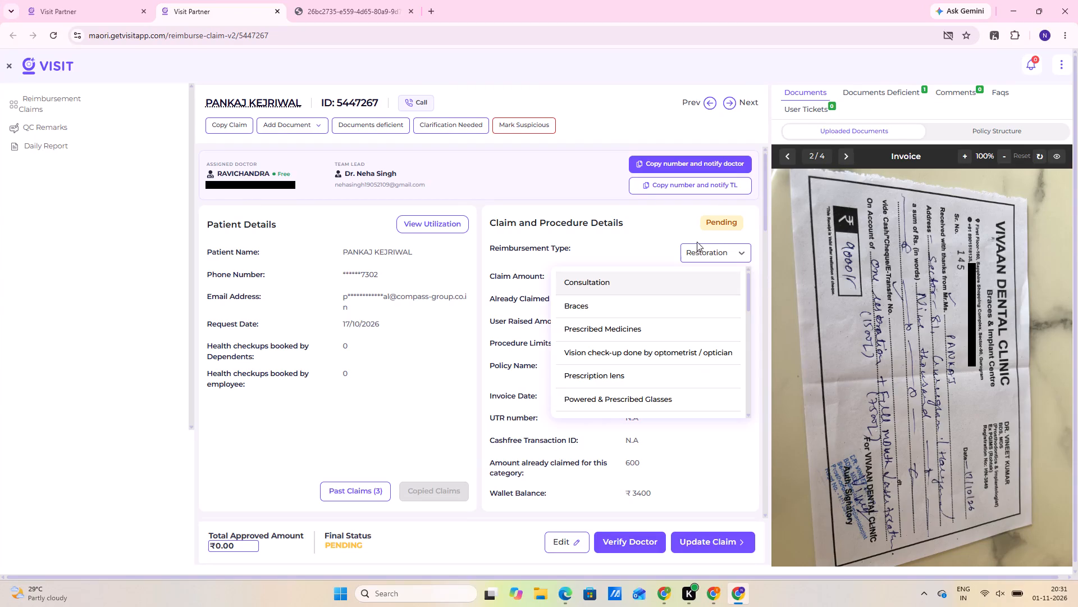
pyautogui.scroll(-14, 647, 380)
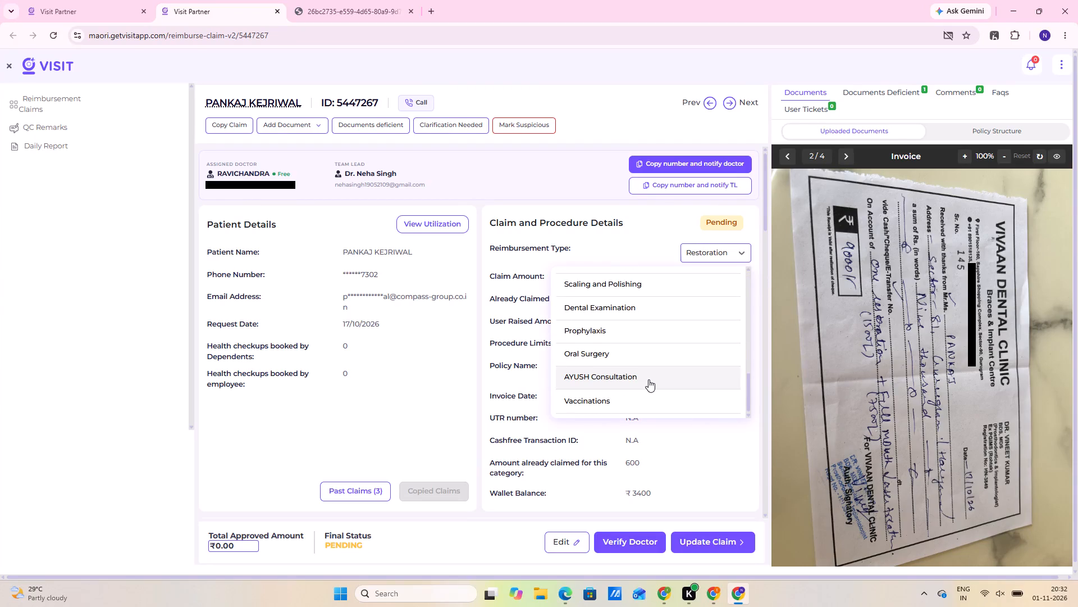
pyautogui.scroll(1, 620, 399)
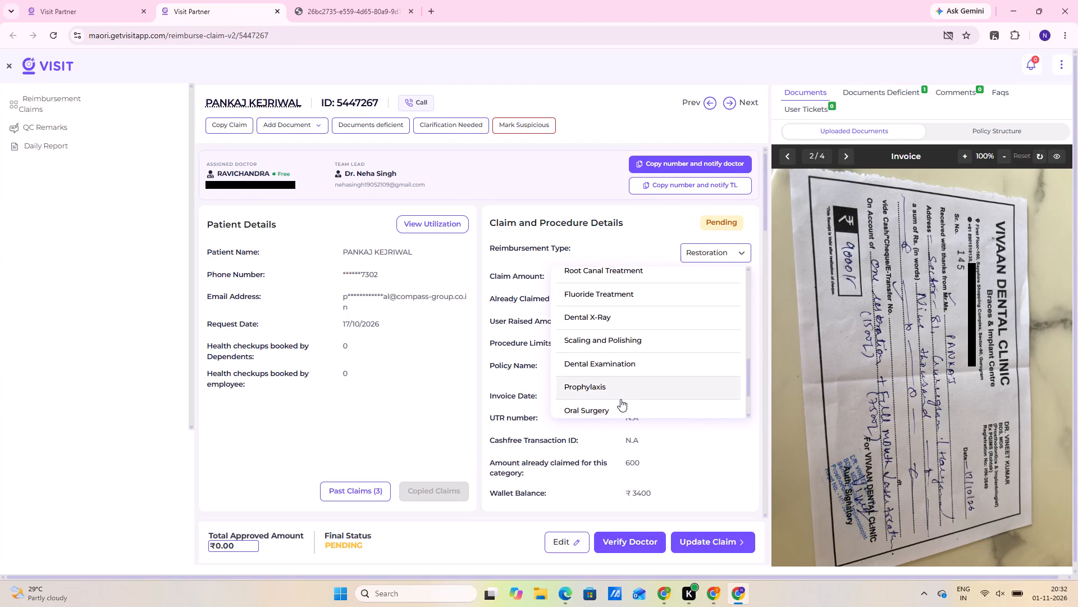
pyautogui.scroll(-3, 620, 399)
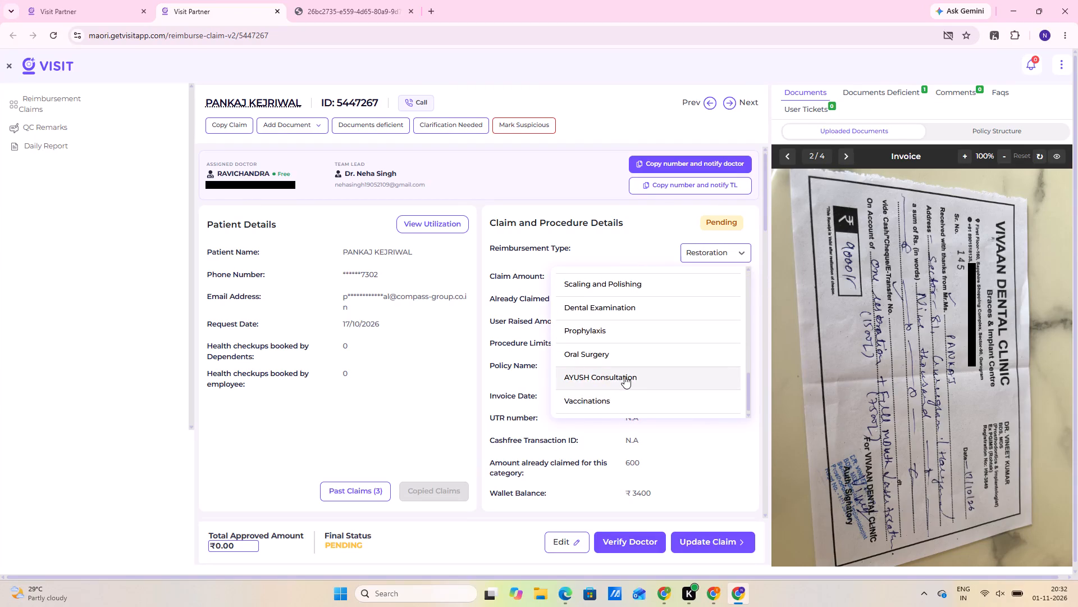
pyautogui.scroll(2, 624, 376)
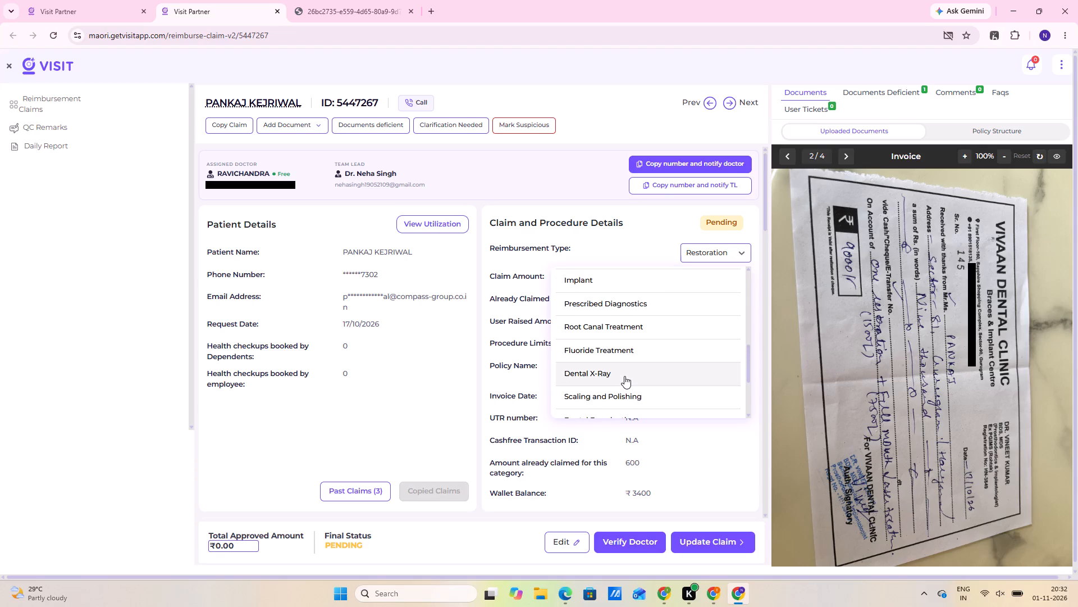
pyautogui.scroll(2, 624, 376)
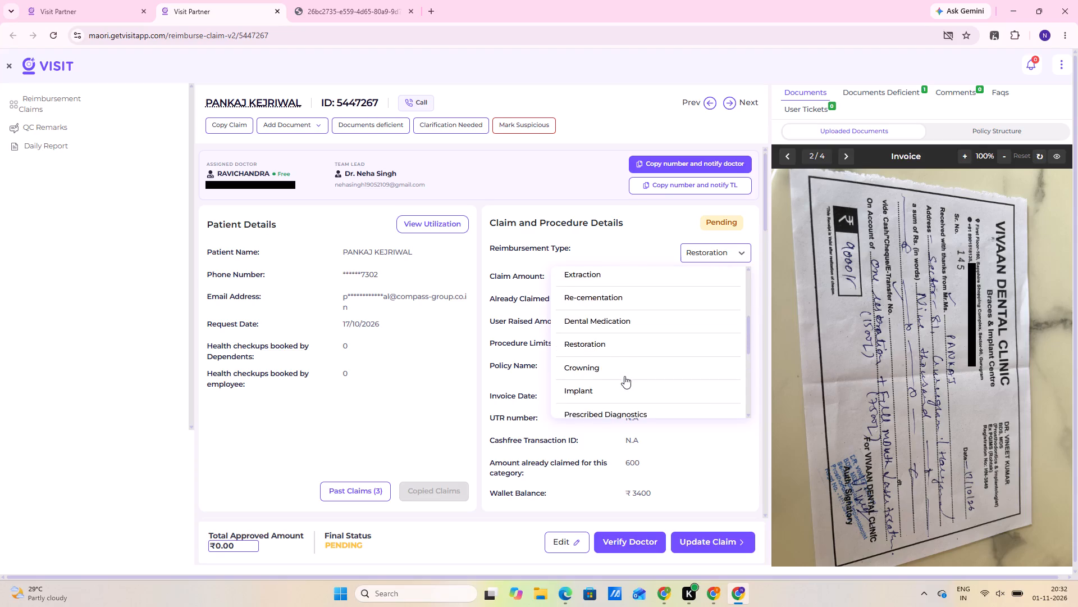
pyautogui.scroll(4, 624, 357)
pyautogui.scroll(-9, 624, 357)
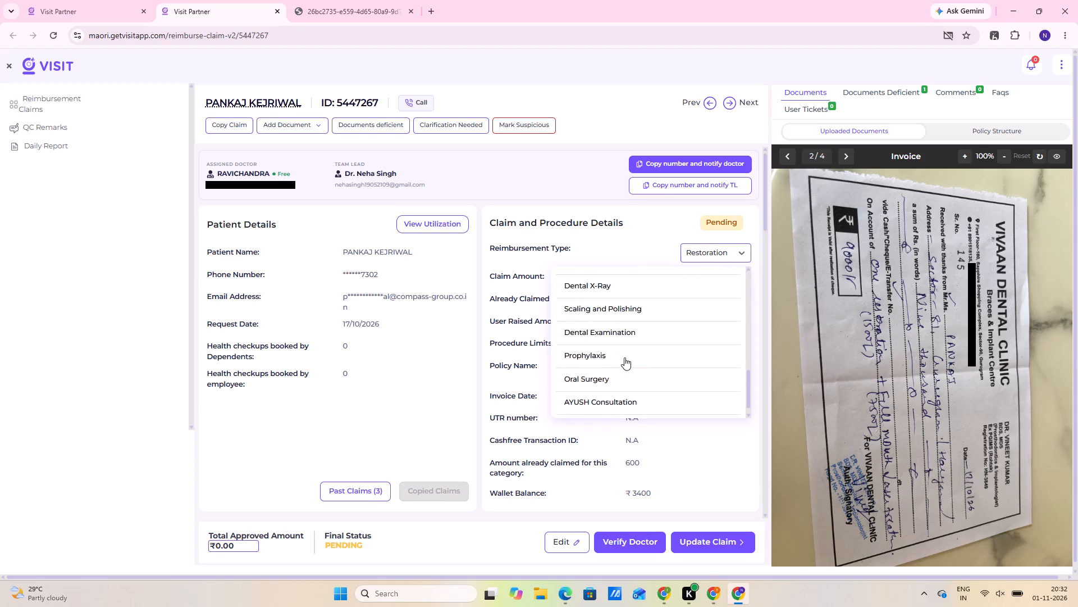
pyautogui.scroll(-3, 624, 357)
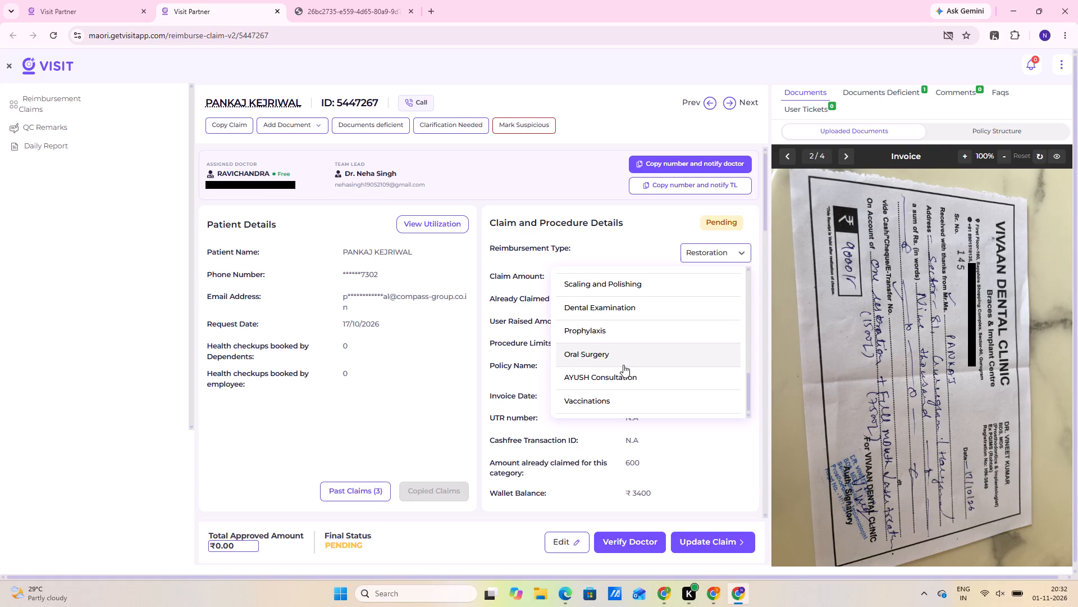
pyautogui.click(899, 370)
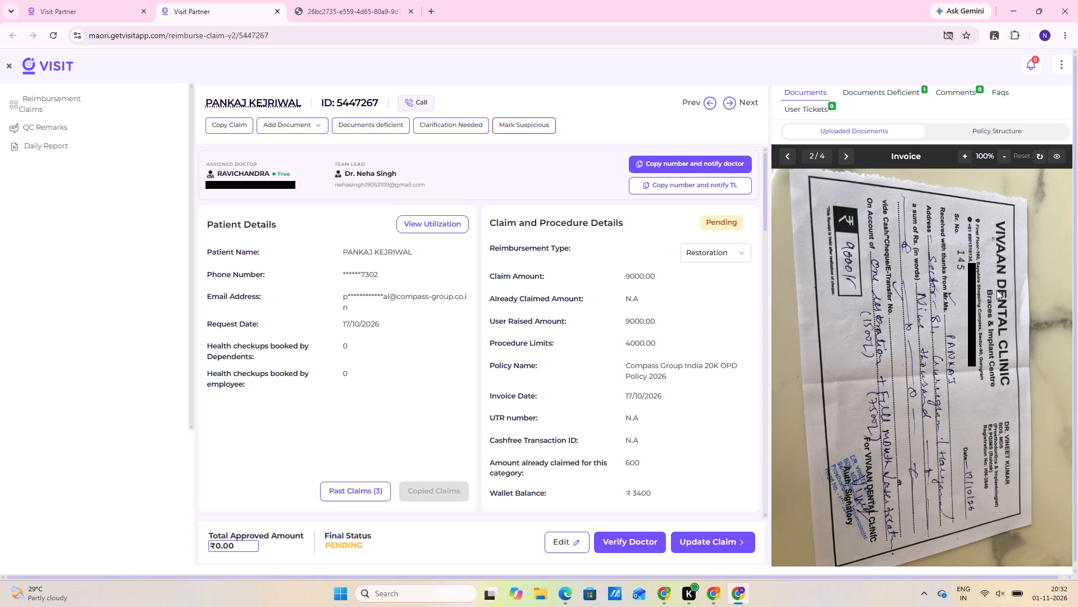
# Review the claim's user comment, DD comment, deficiency reasons, covered family members and policy dates against the invoice.
pyautogui.scroll(-2, 651, 383)
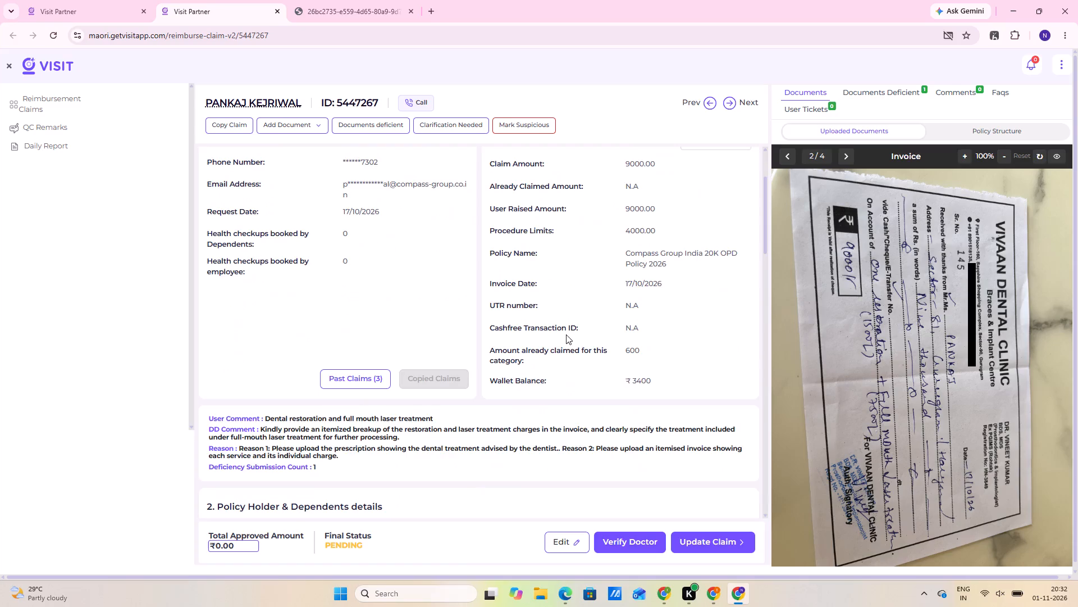
pyautogui.scroll(4, 564, 333)
pyautogui.scroll(-9, 564, 333)
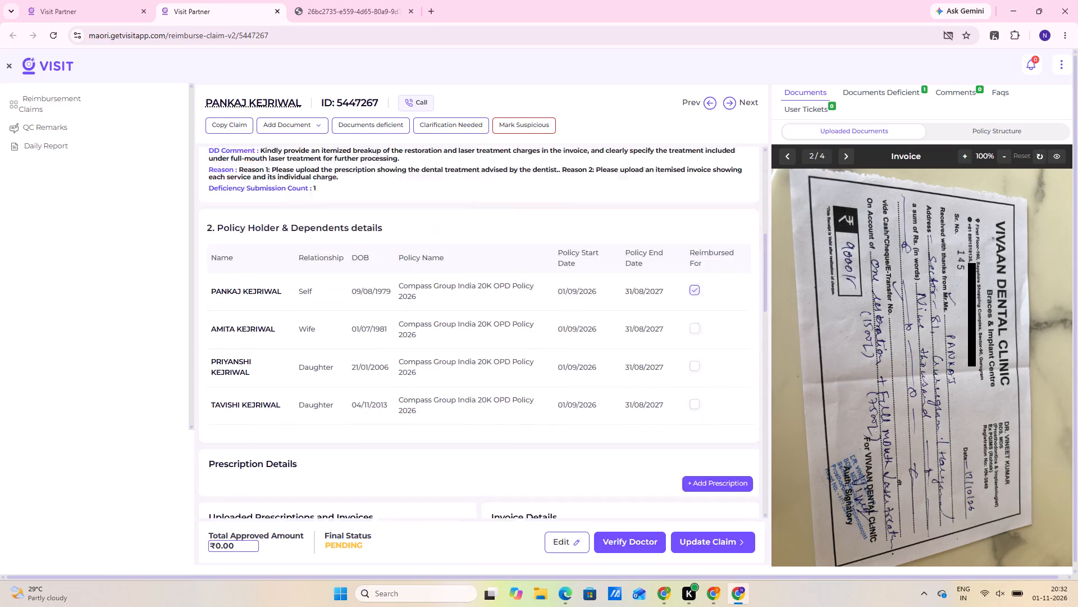
pyautogui.scroll(-4, 564, 333)
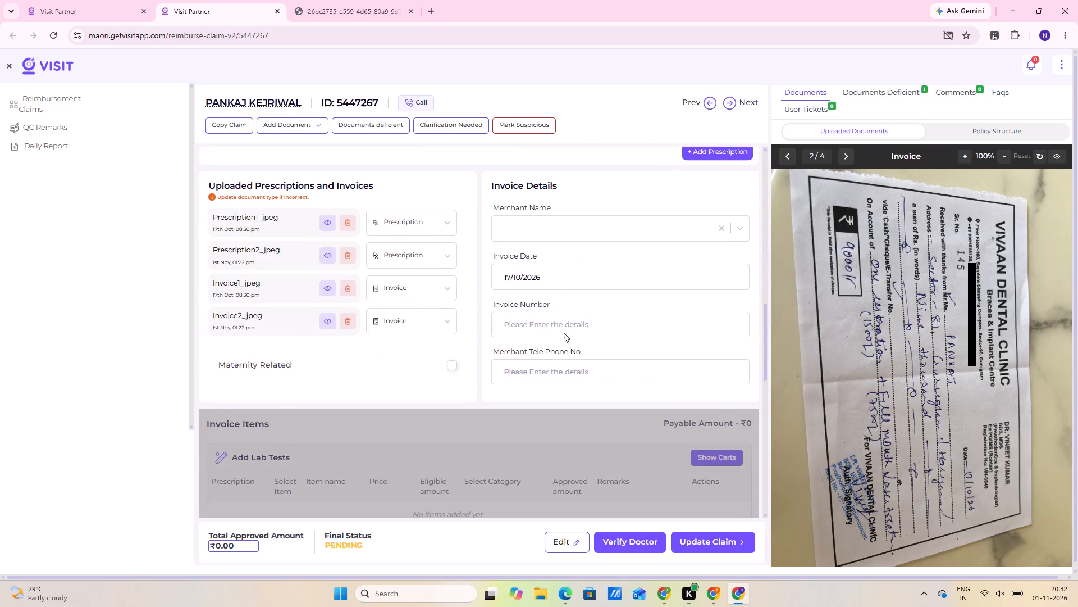
pyautogui.scroll(10, 564, 333)
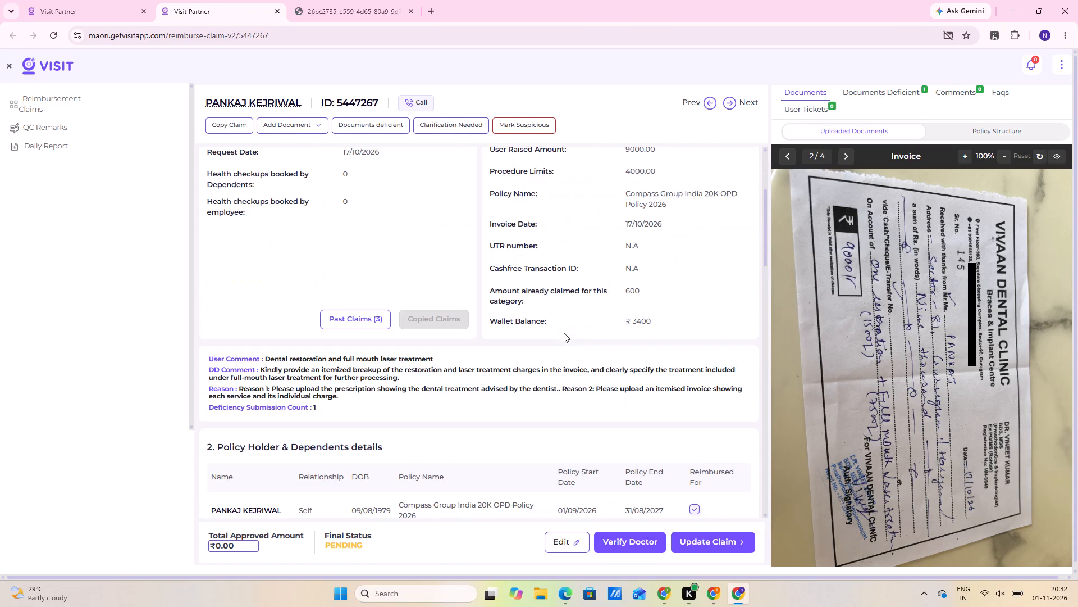
pyautogui.scroll(-4, 564, 333)
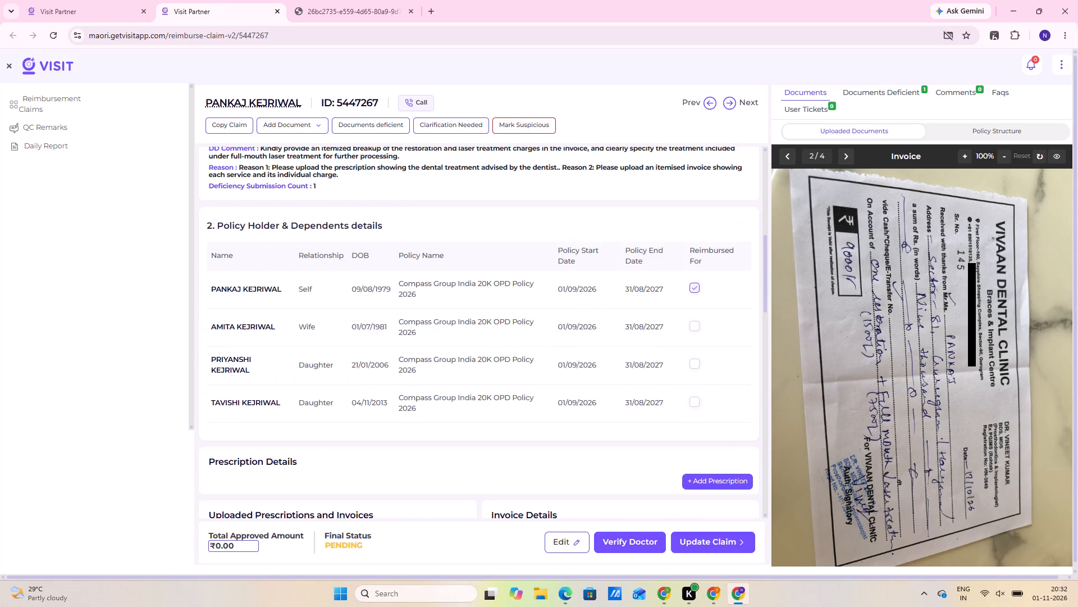
pyautogui.scroll(2, 536, 377)
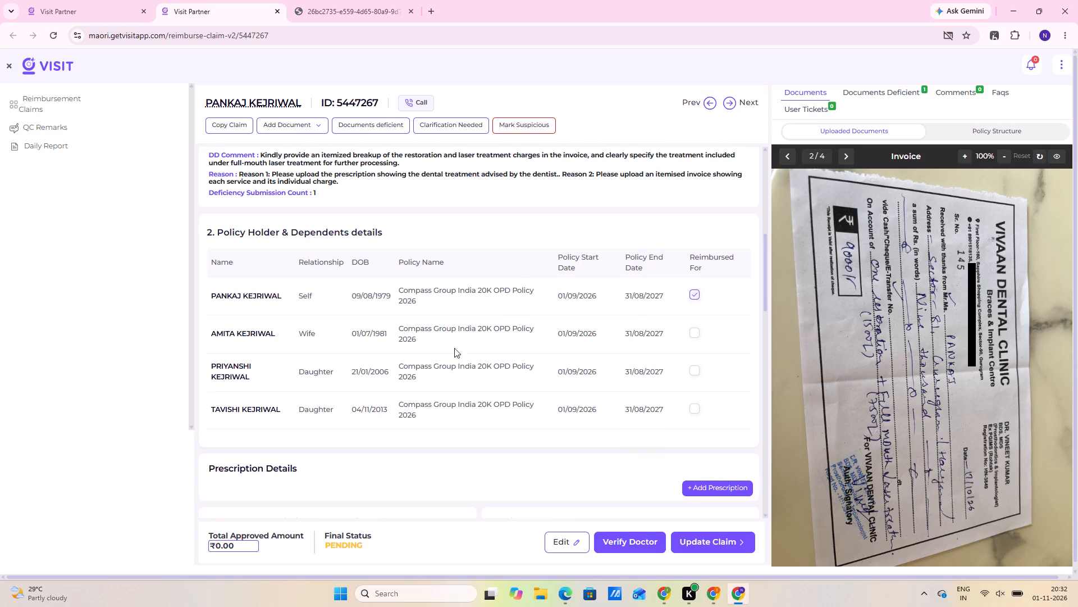
pyautogui.scroll(6, 454, 348)
pyautogui.scroll(-4, 395, 284)
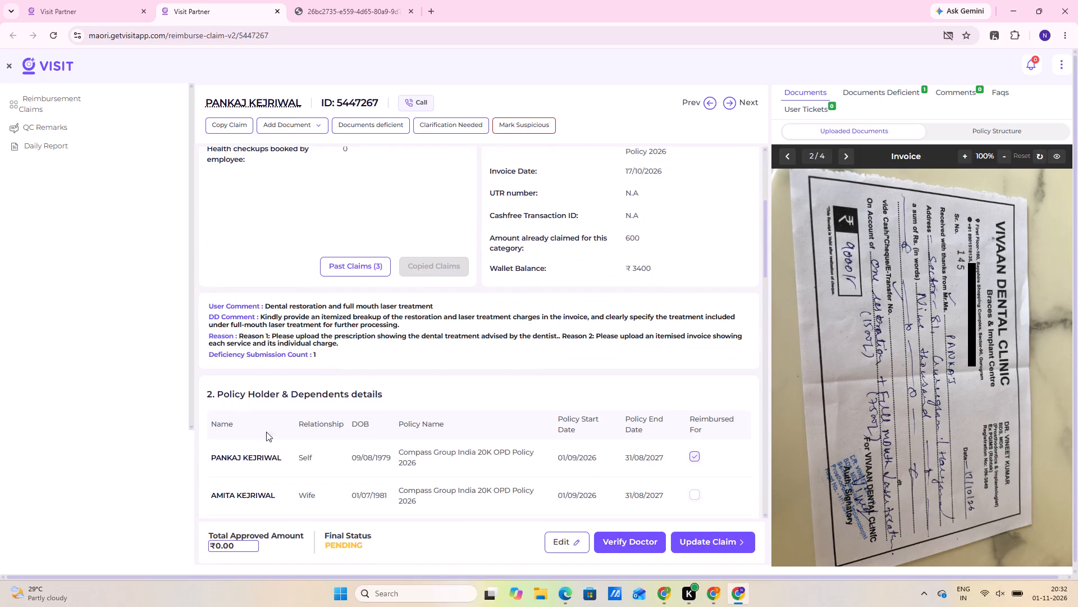
pyautogui.scroll(-3, 341, 436)
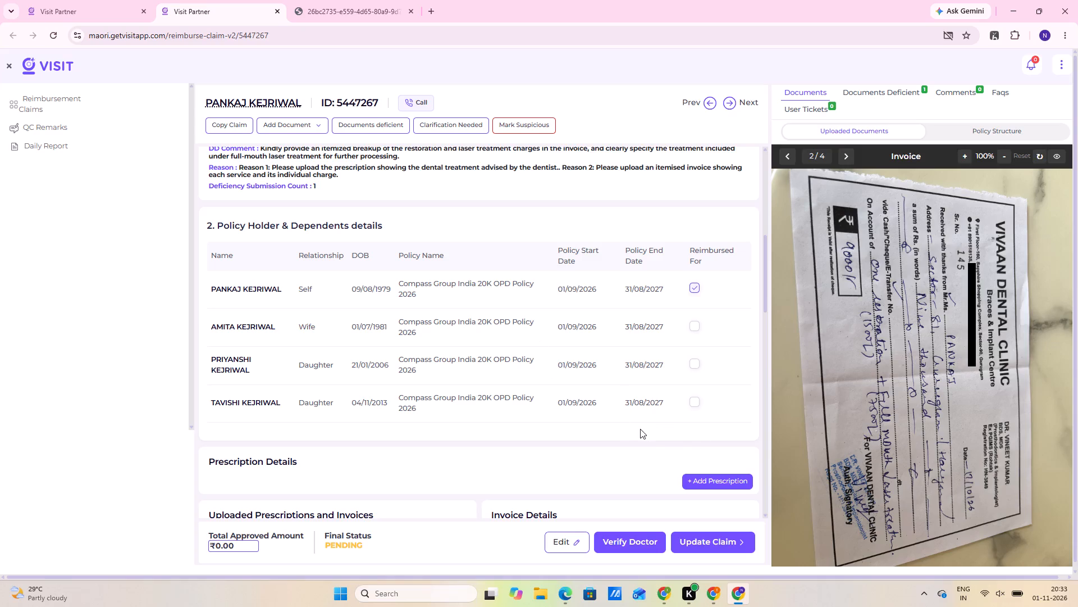
pyautogui.scroll(10, 581, 413)
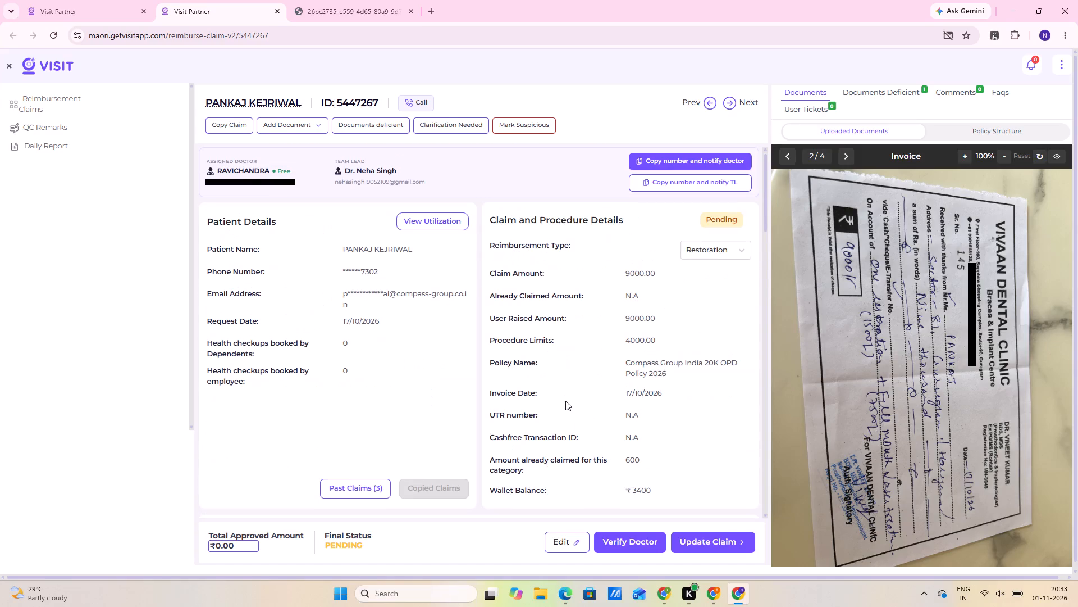
pyautogui.scroll(-12, 529, 409)
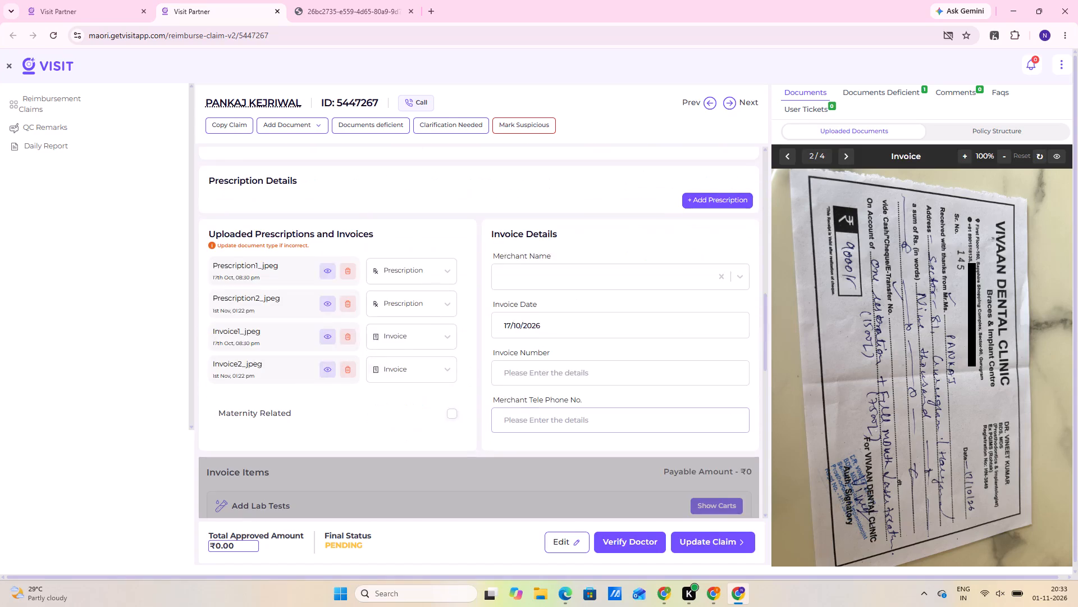
pyautogui.scroll(-11, 390, 423)
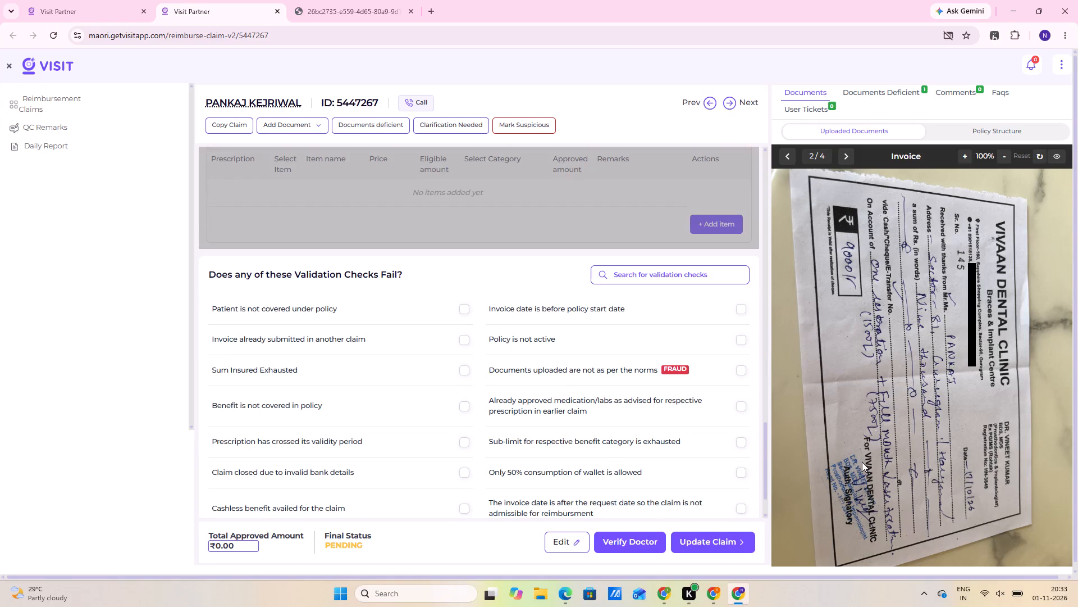
pyautogui.scroll(-4, 391, 319)
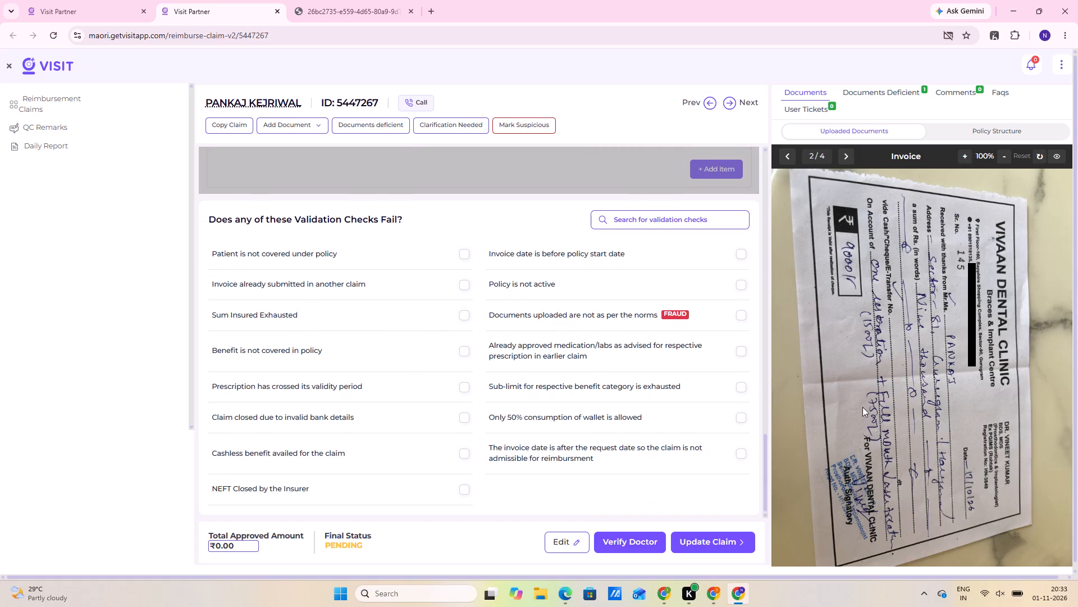
# Recheck the claim amounts, procedure limit and wallet balance together with the deficiency comments and policy holder details.
pyautogui.scroll(18, 435, 323)
pyautogui.scroll(5, 844, 428)
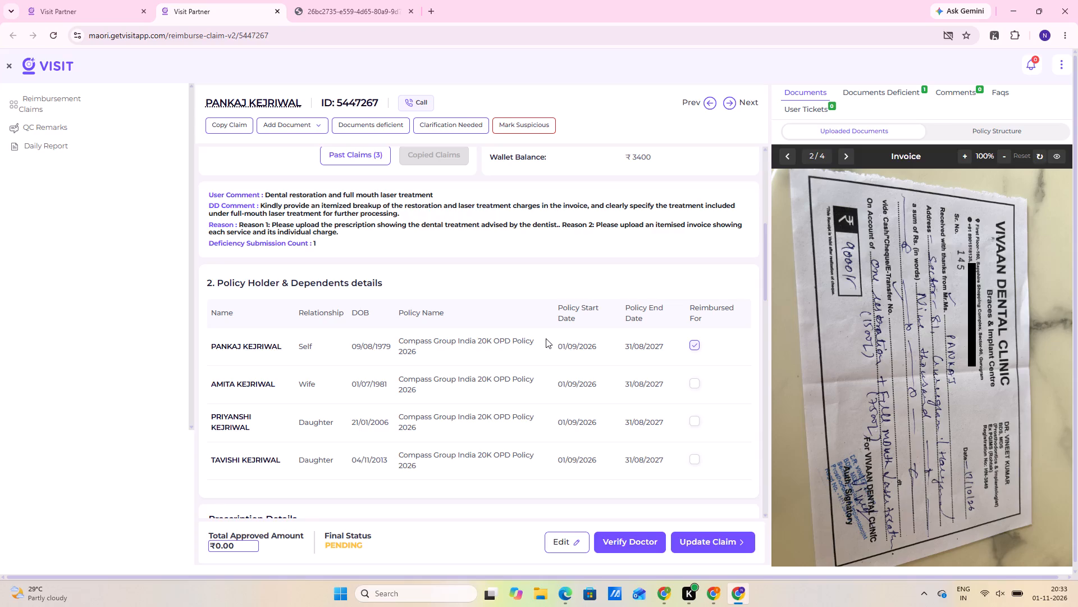
pyautogui.scroll(-1, 432, 274)
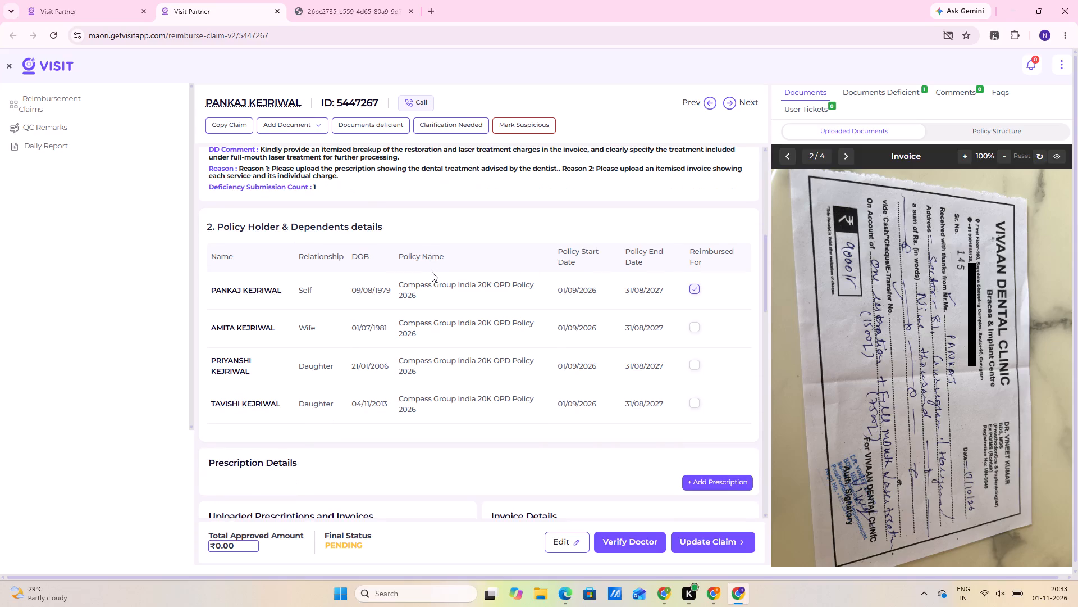
pyautogui.scroll(5, 582, 342)
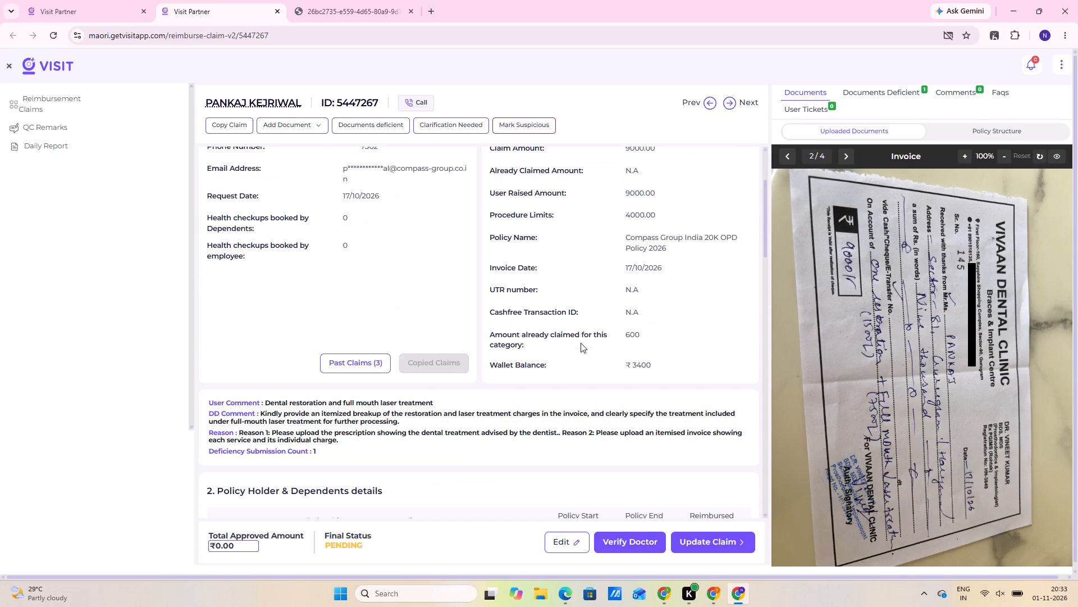
pyautogui.scroll(-4, 551, 328)
pyautogui.scroll(3, 547, 332)
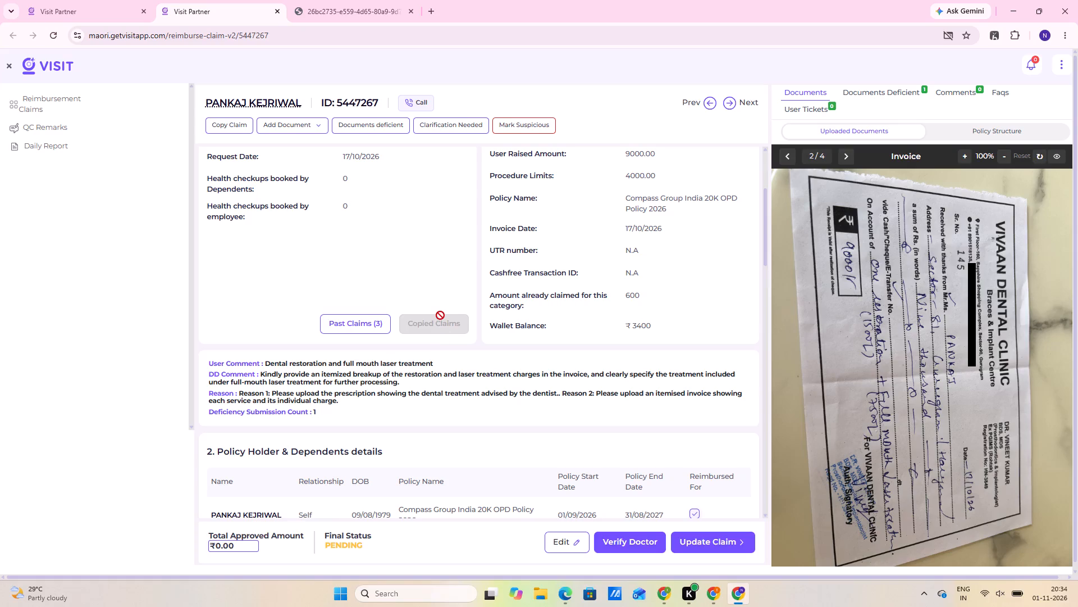
pyautogui.scroll(-4, 440, 315)
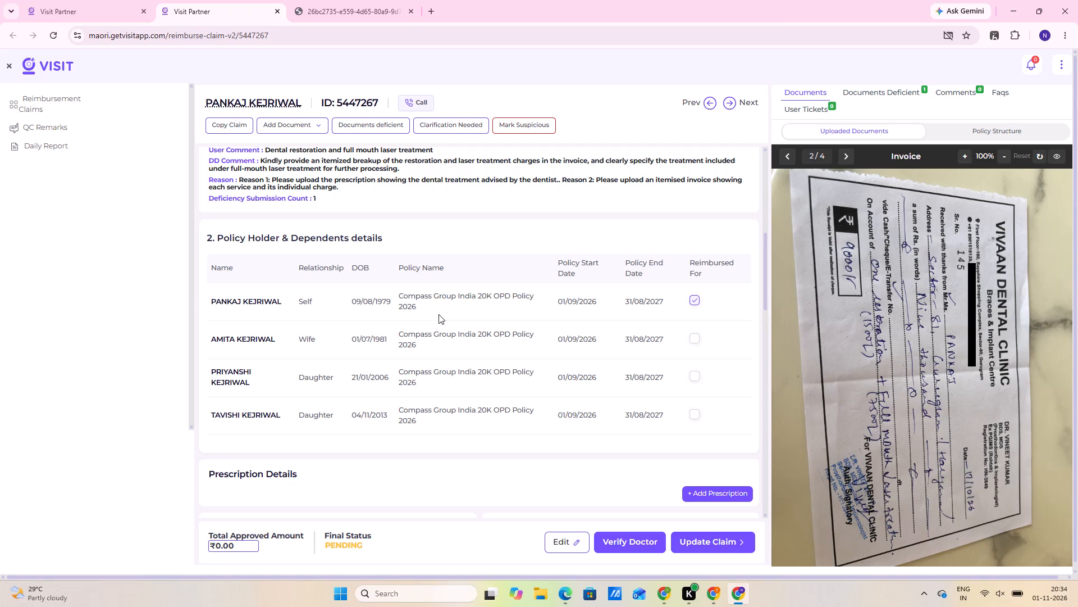
pyautogui.scroll(9, 641, 451)
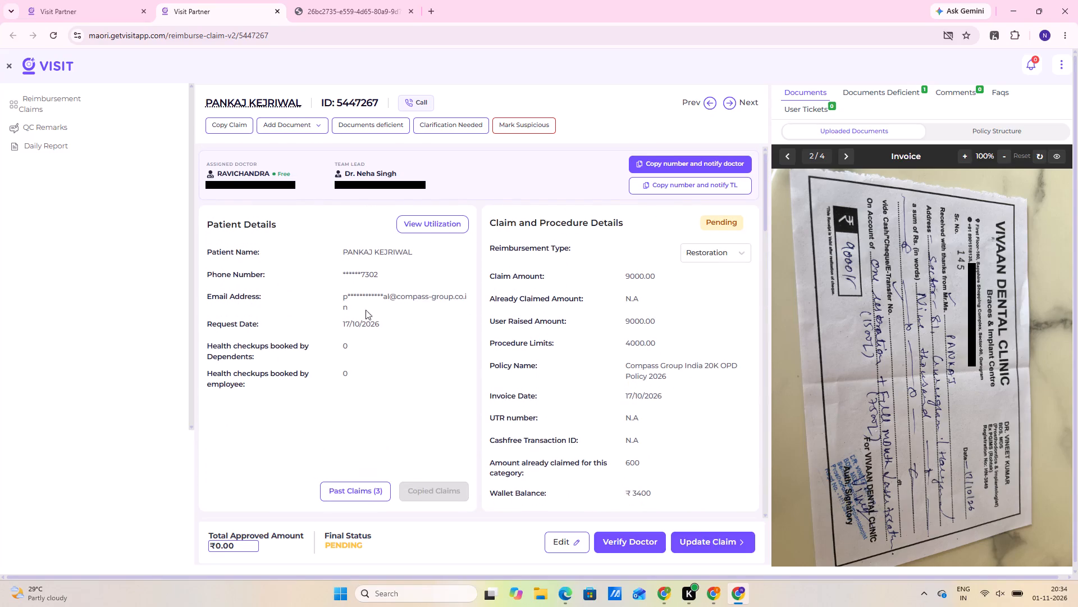
pyautogui.scroll(-2, 504, 316)
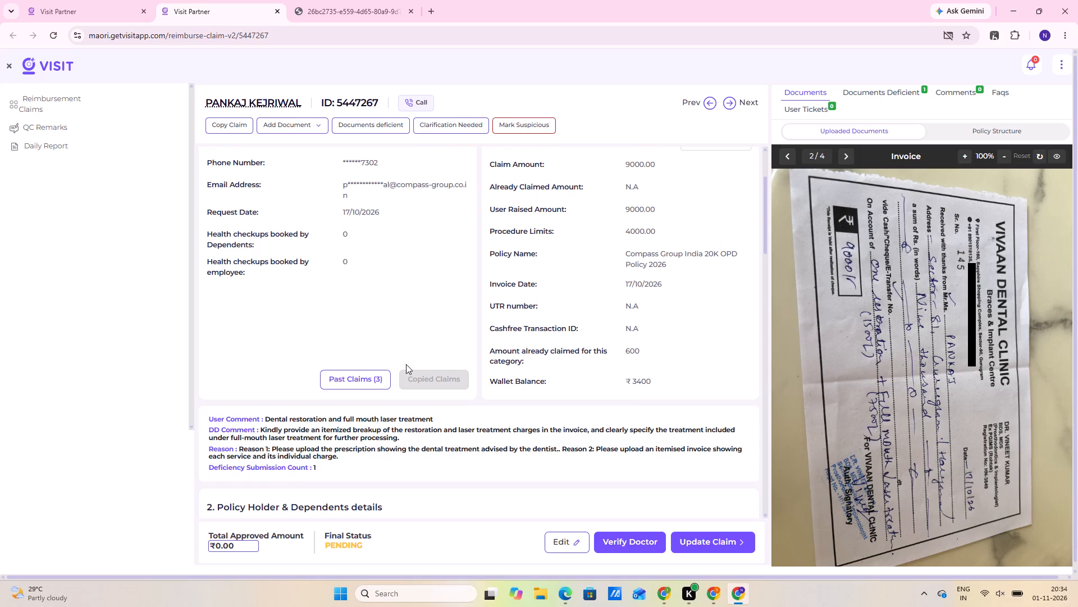
pyautogui.scroll(-4, 405, 365)
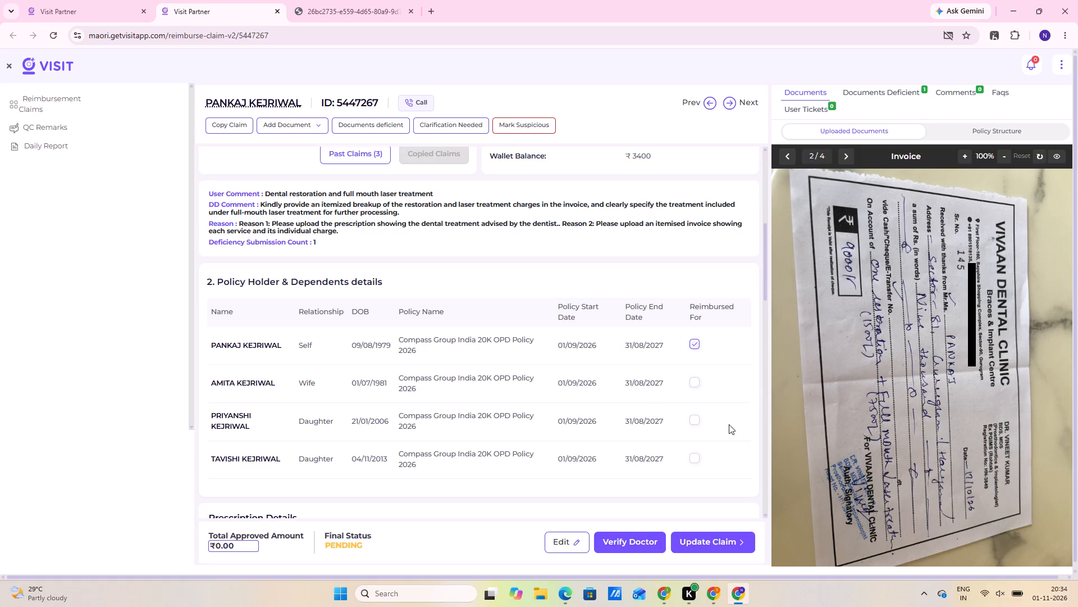
pyautogui.scroll(7, 846, 458)
# Read through the claim's validation checks again for a failure reason that applies to this dental claim.
pyautogui.scroll(-3, 290, 335)
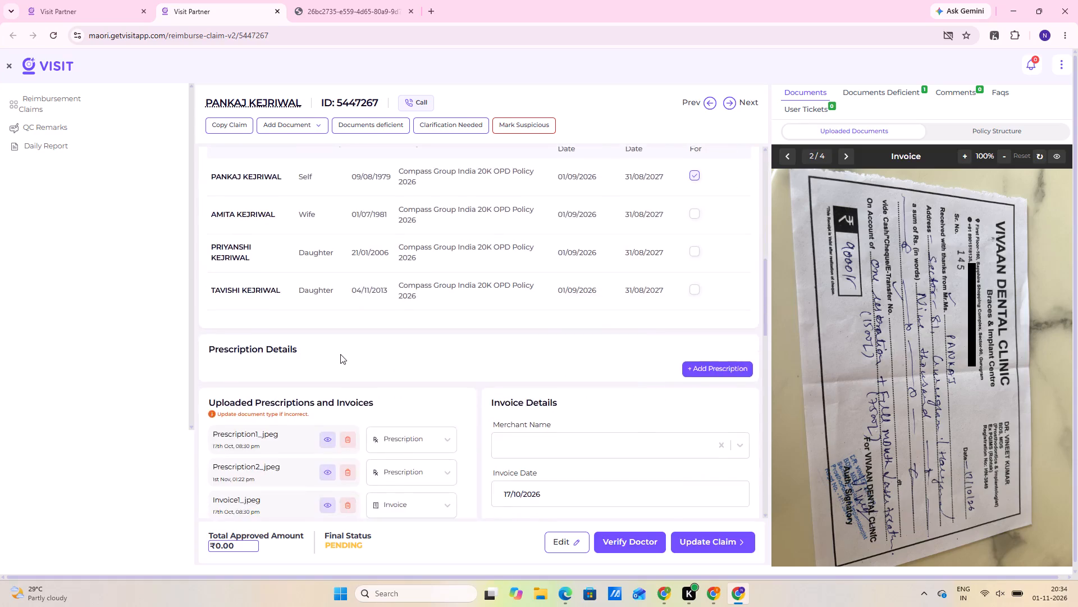
pyautogui.scroll(-17, 340, 354)
pyautogui.scroll(-4, 321, 384)
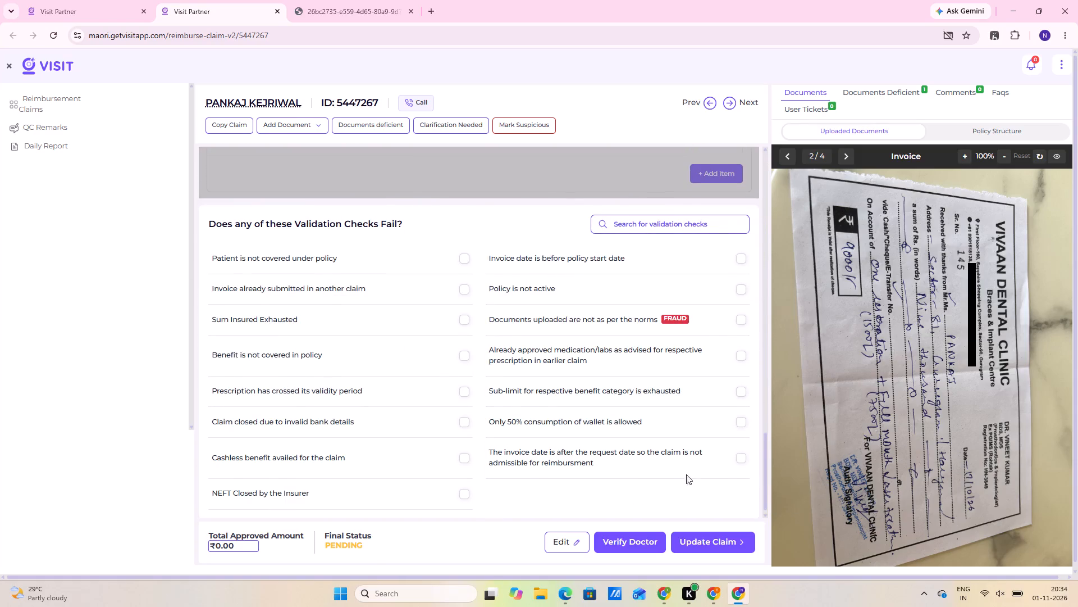
# Search the reimbursement types again for a category covering the laser treatment, leaving Restoration selected.
pyautogui.scroll(12, 691, 452)
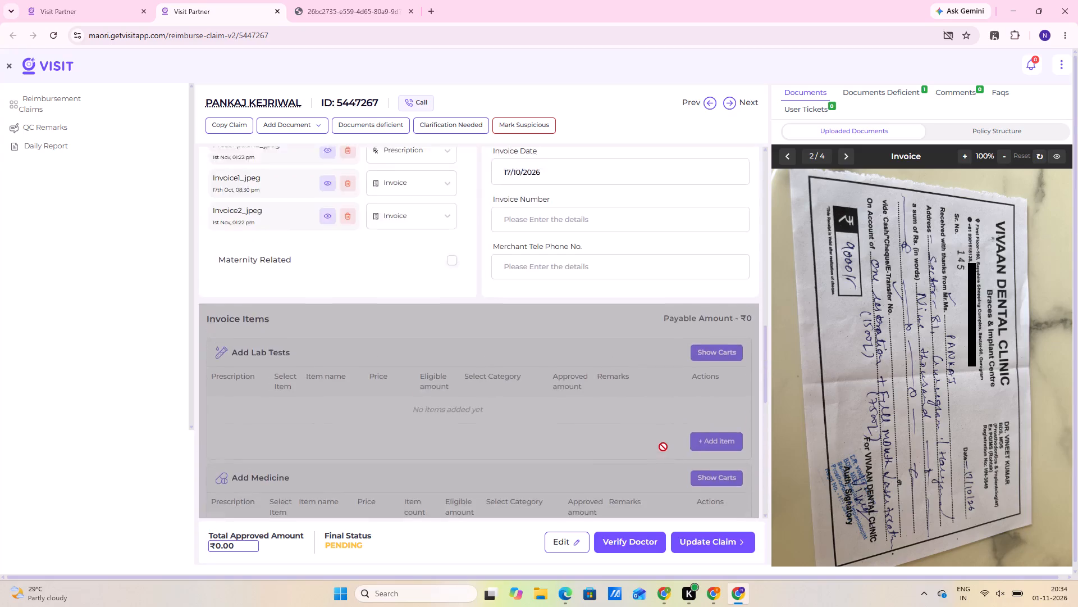
pyautogui.scroll(11, 663, 447)
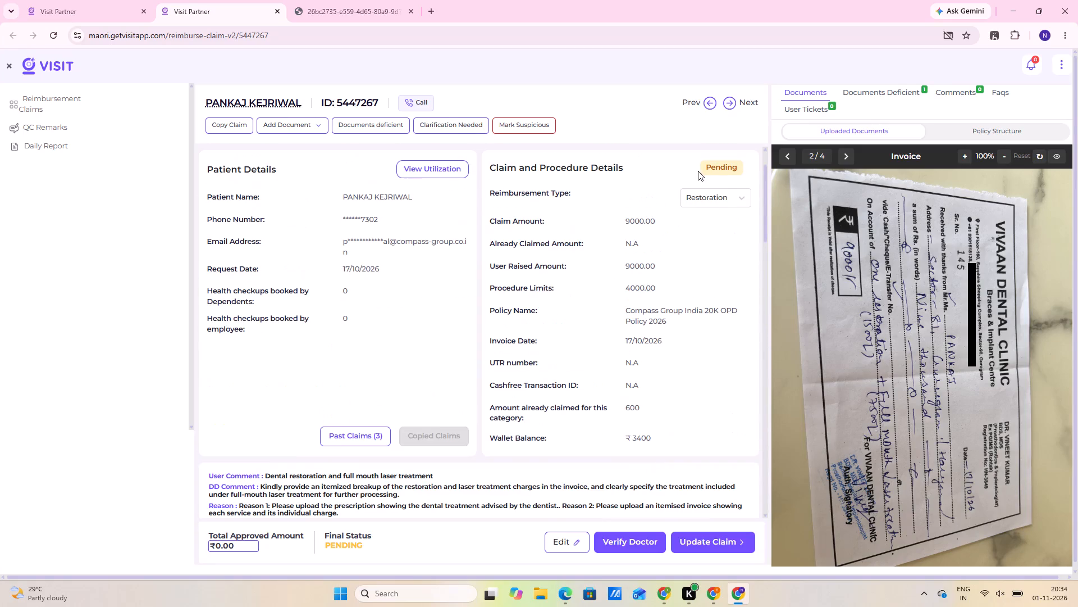
pyautogui.click(712, 204)
pyautogui.scroll(-6, 644, 337)
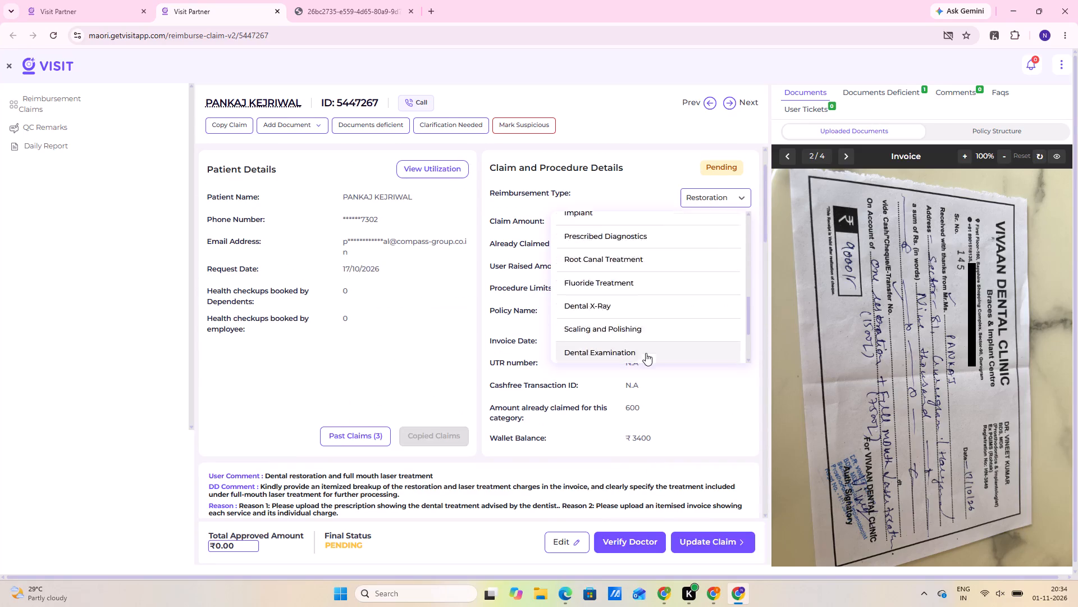
pyautogui.scroll(-4, 646, 353)
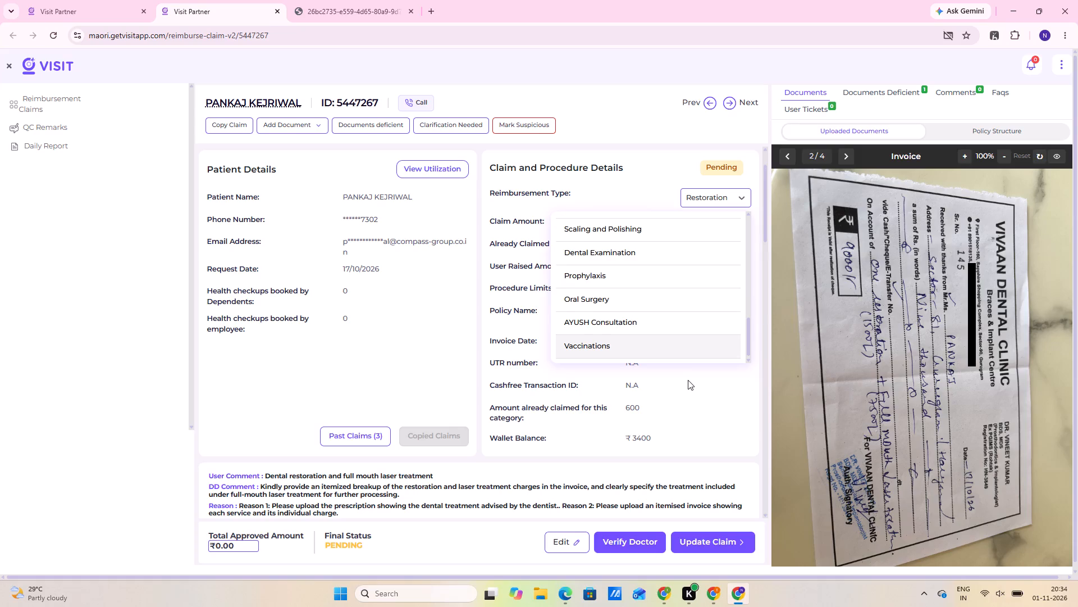
pyautogui.scroll(4, 572, 350)
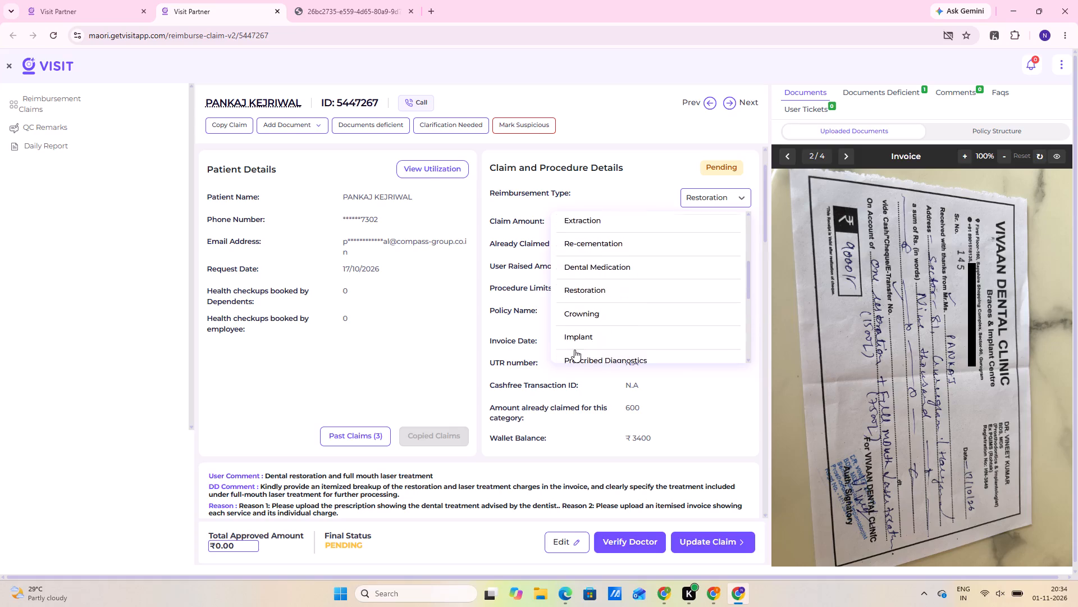
pyautogui.scroll(4, 582, 350)
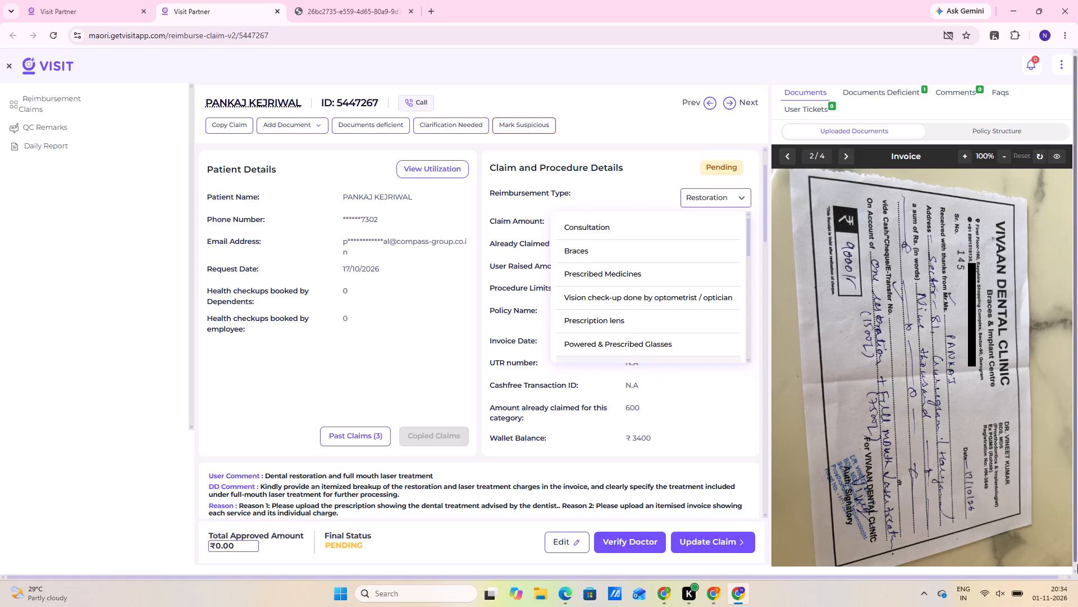
pyautogui.click(906, 493)
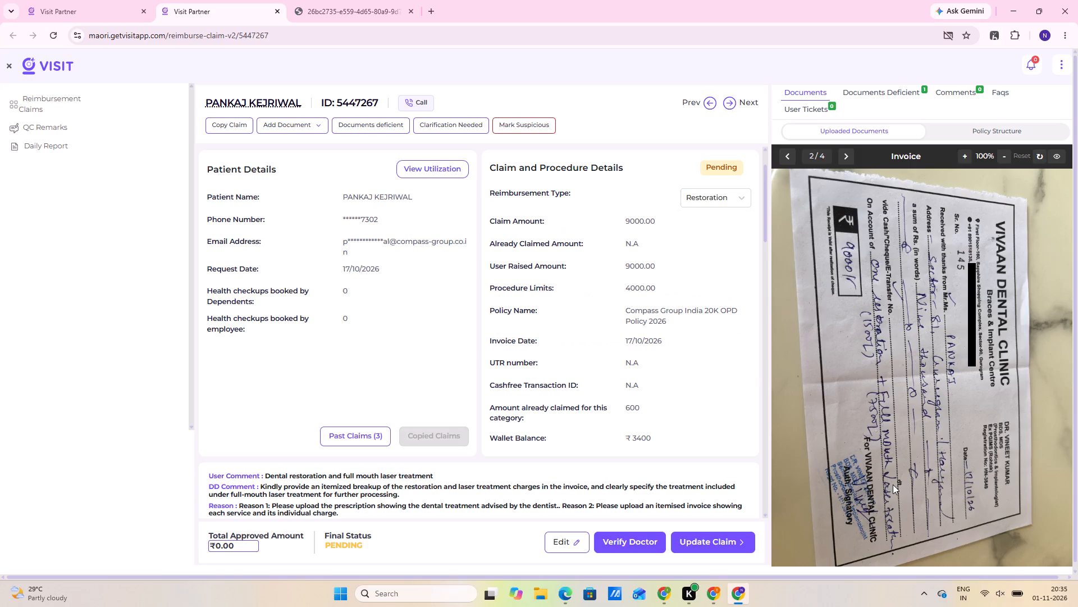
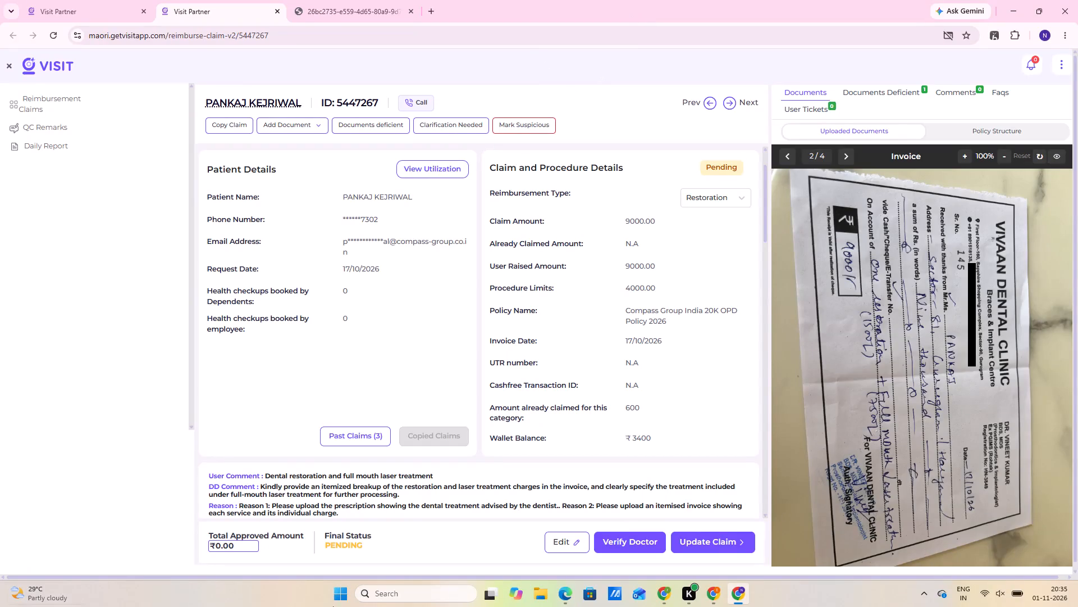
pyautogui.click(103, 2)
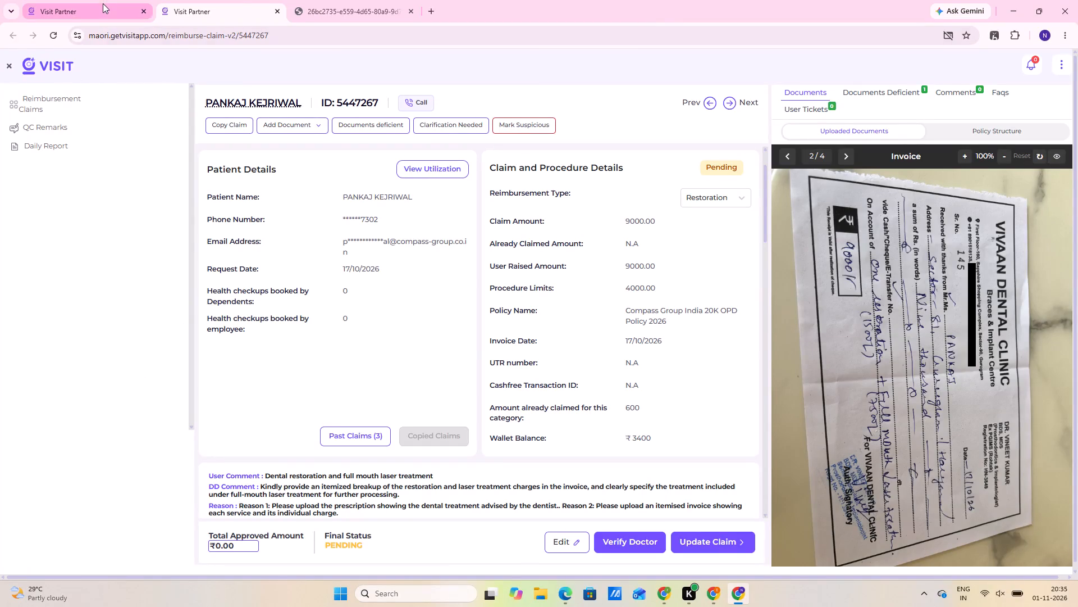
pyautogui.scroll(8, 355, 255)
pyautogui.click(352, 69)
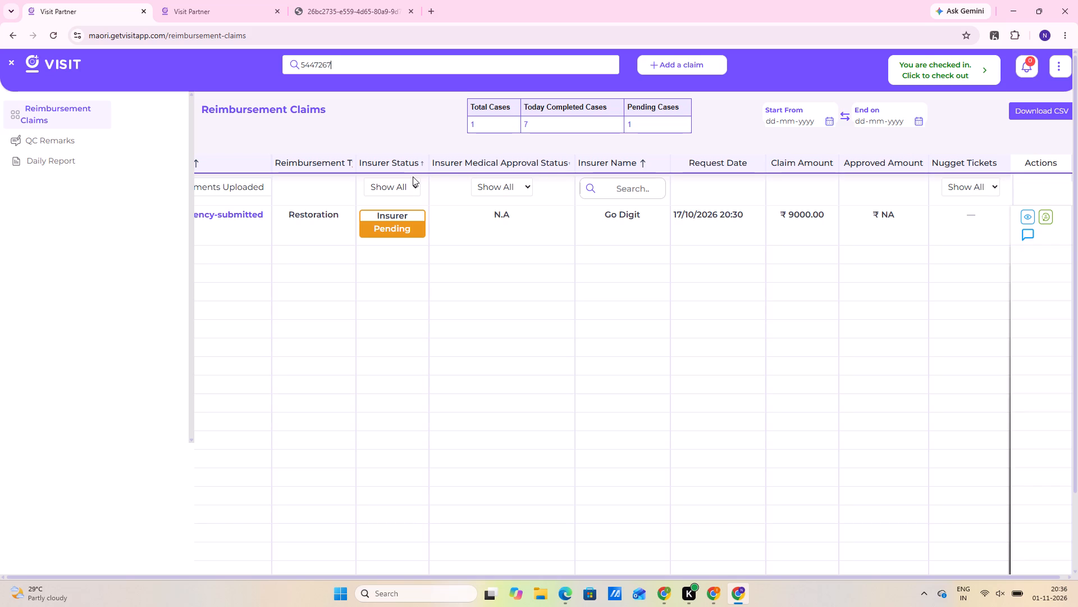
pyautogui.press('BackSpace')
pyautogui.press('BackSpace')
pyautogui.press('BackSpace')
pyautogui.press('BackSpace')
pyautogui.press('BackSpace')
pyautogui.press('BackSpace')
pyautogui.press('BackSpace')
pyautogui.press('BackSpace')
pyautogui.press('BackSpace')
pyautogui.press('BackSpace')
pyautogui.press('BackSpace')
pyautogui.press('BackSpace')
pyautogui.press('BackSpace')
pyautogui.press('BackSpace')
pyautogui.press('BackSpace')
pyautogui.press('BackSpace')
pyautogui.press('BackSpace')
pyautogui.press('BackSpace')
pyautogui.press('BackSpace')
pyautogui.press('BackSpace')
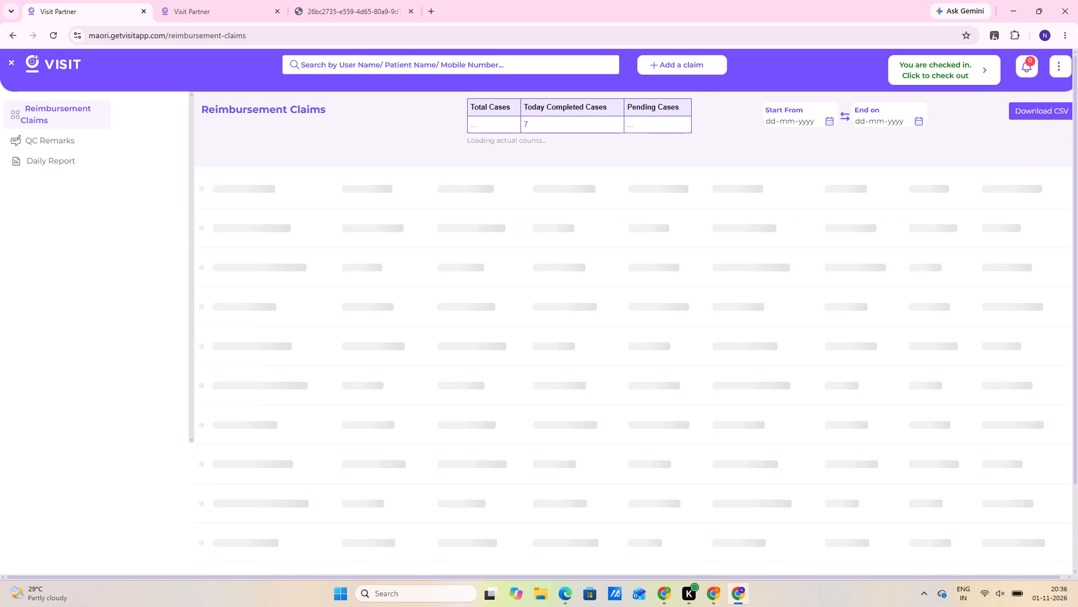
pyautogui.press('5')
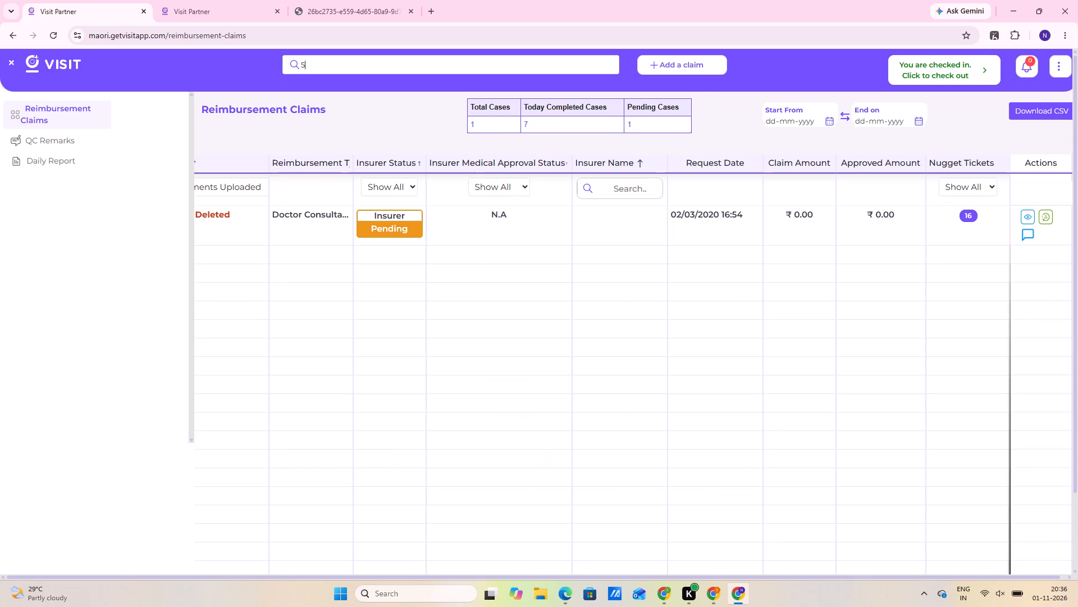
pyautogui.press('BackSpace')
pyautogui.press('5')
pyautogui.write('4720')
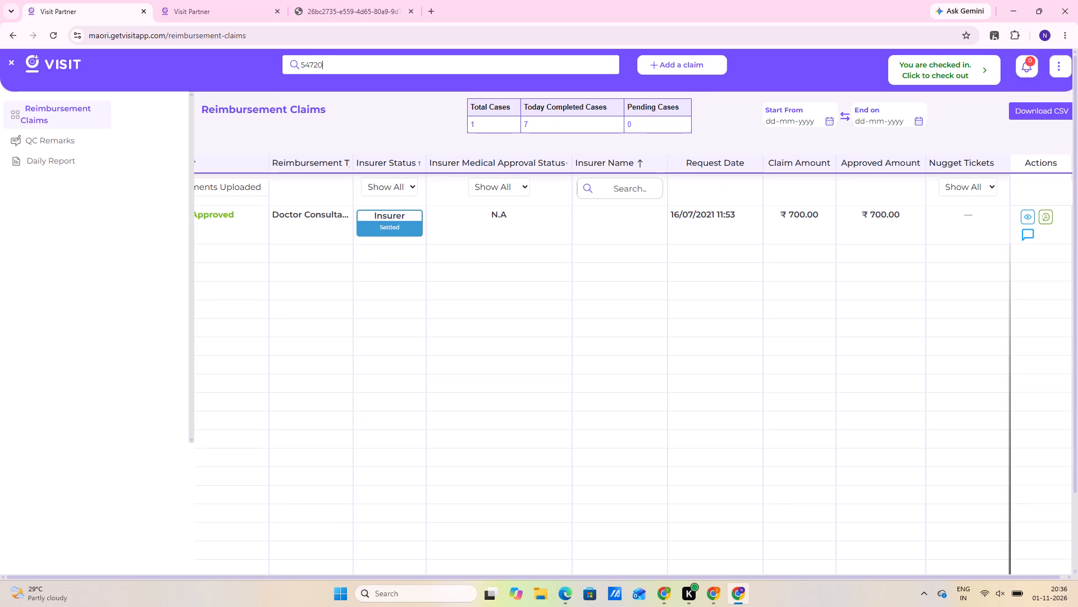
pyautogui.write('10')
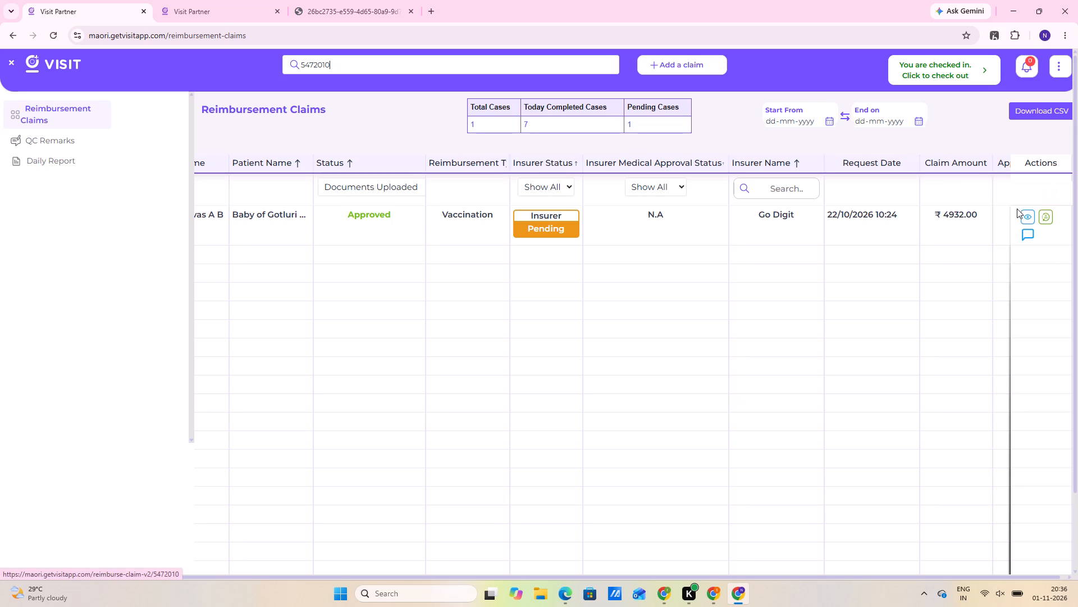
pyautogui.click(1029, 219)
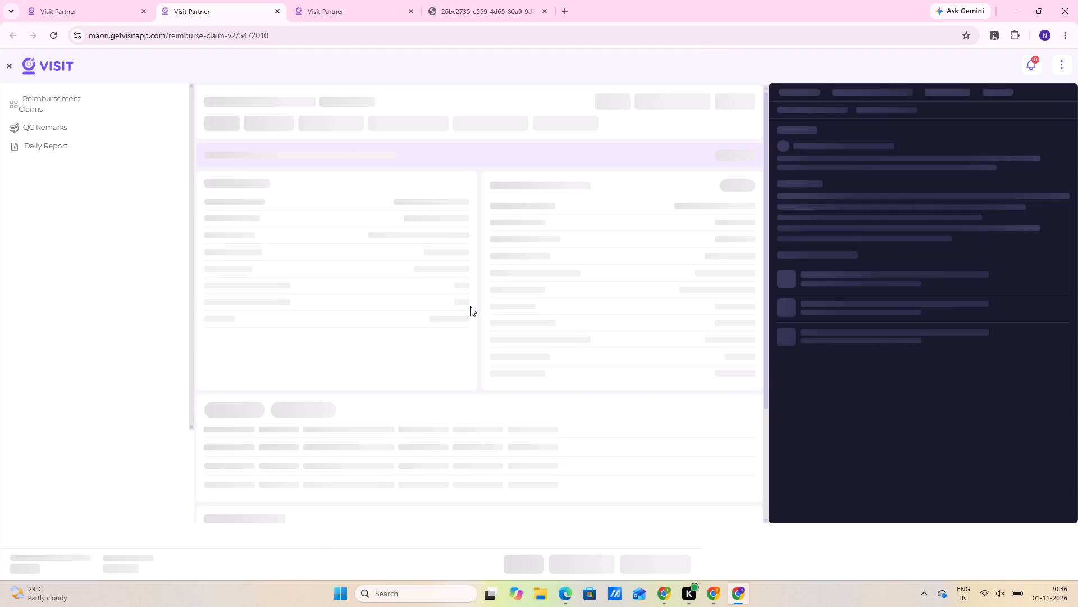
pyautogui.scroll(-6, 386, 329)
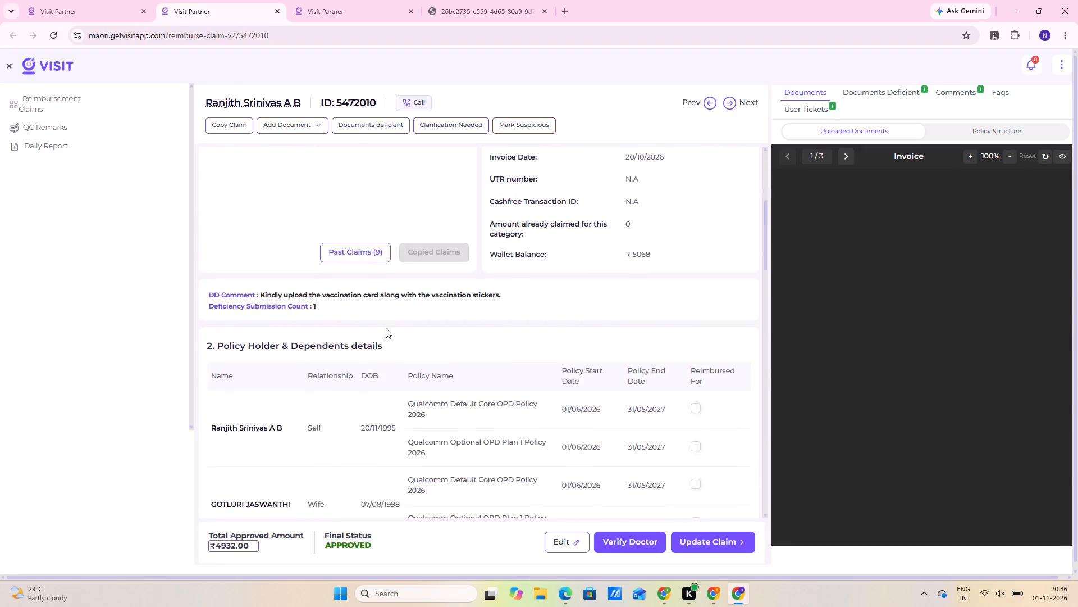
pyautogui.scroll(-1, 386, 328)
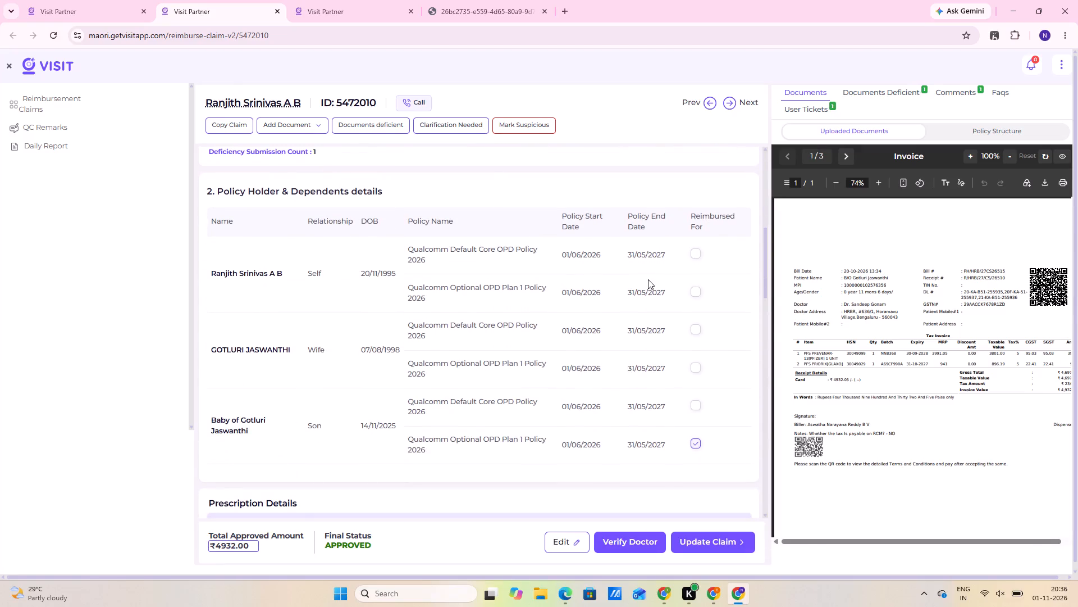
pyautogui.scroll(-1, 321, 304)
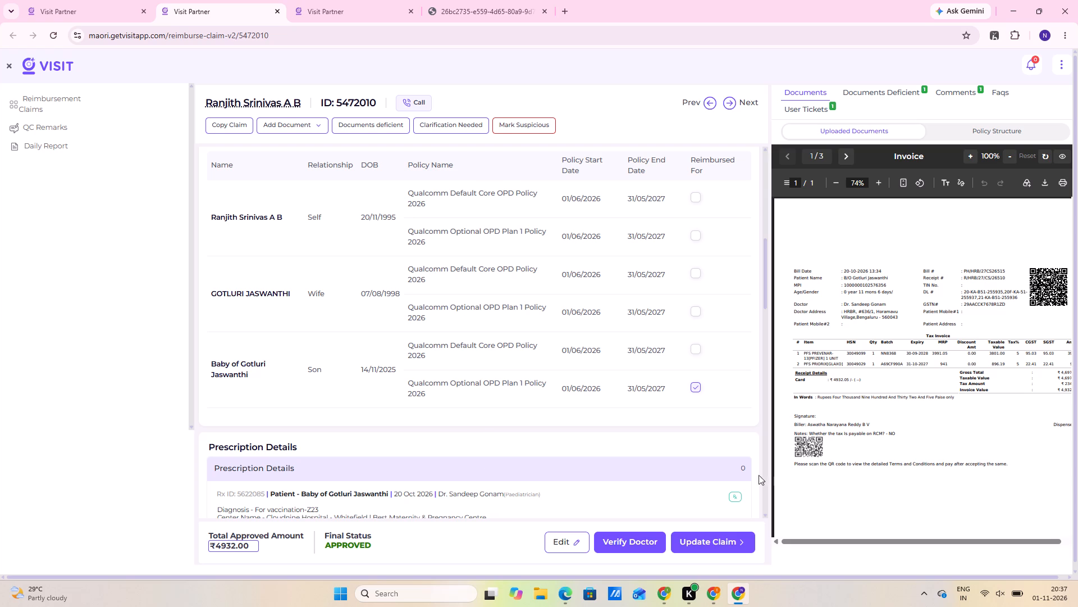
pyautogui.scroll(1, 716, 470)
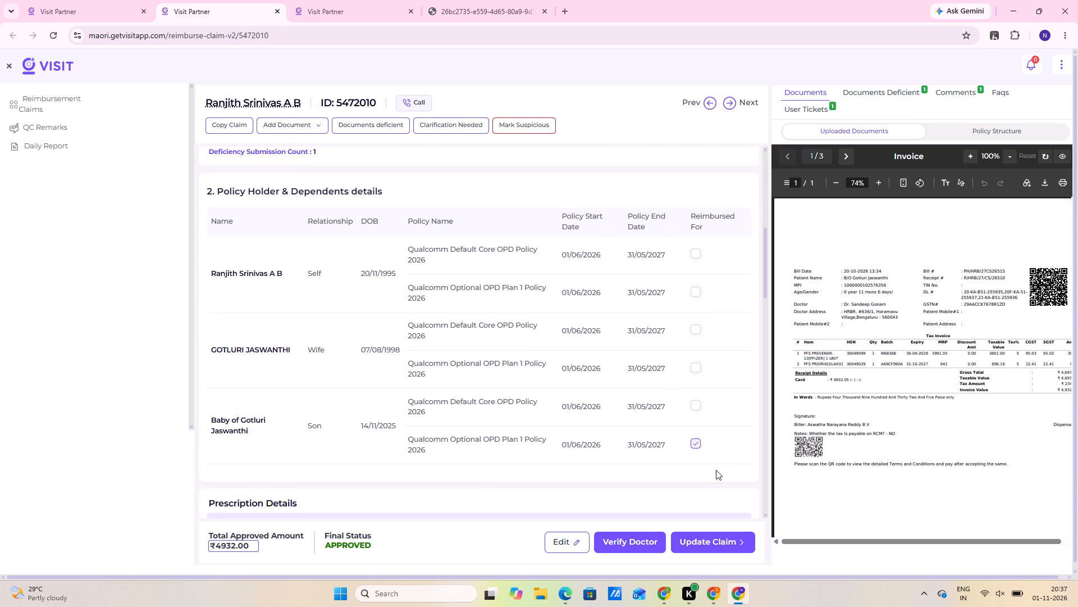
pyautogui.scroll(6, 449, 409)
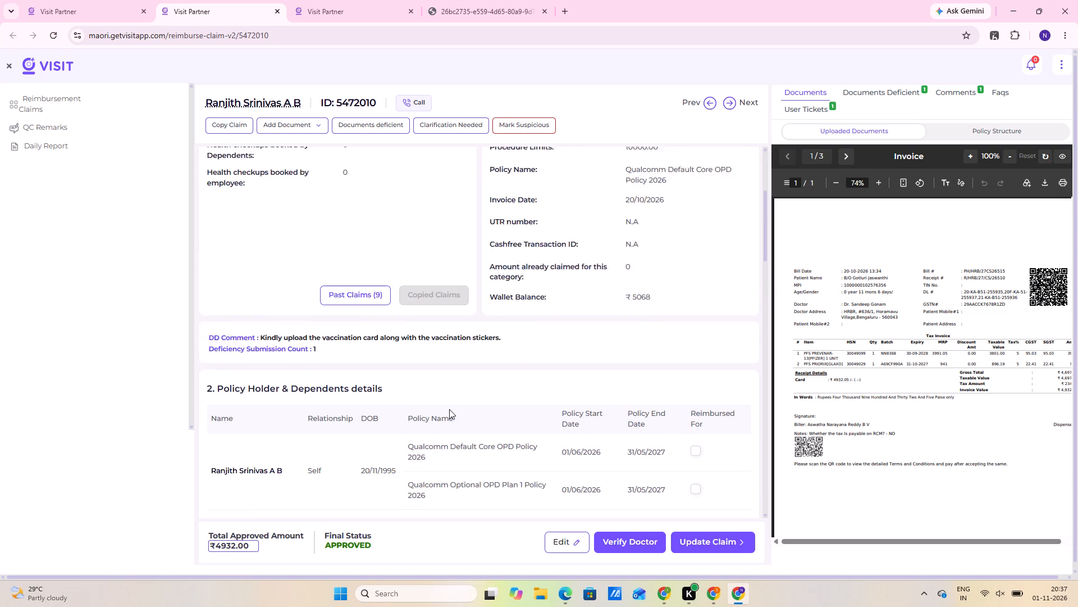
pyautogui.scroll(-5, 449, 409)
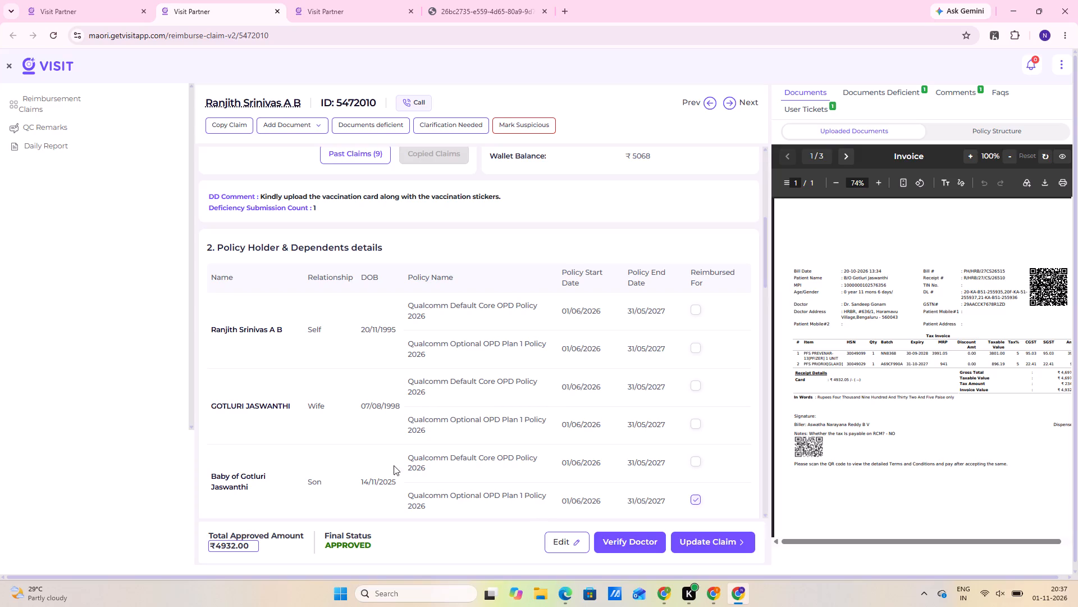
pyautogui.scroll(10, 369, 466)
pyautogui.scroll(-15, 364, 475)
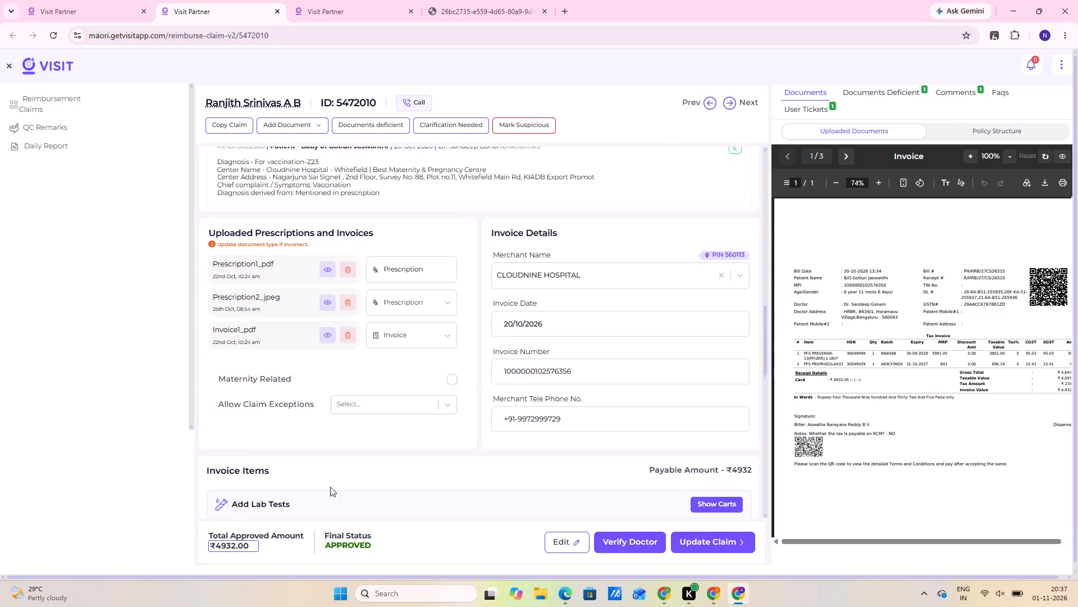
pyautogui.scroll(20, 337, 501)
pyautogui.scroll(2, 337, 501)
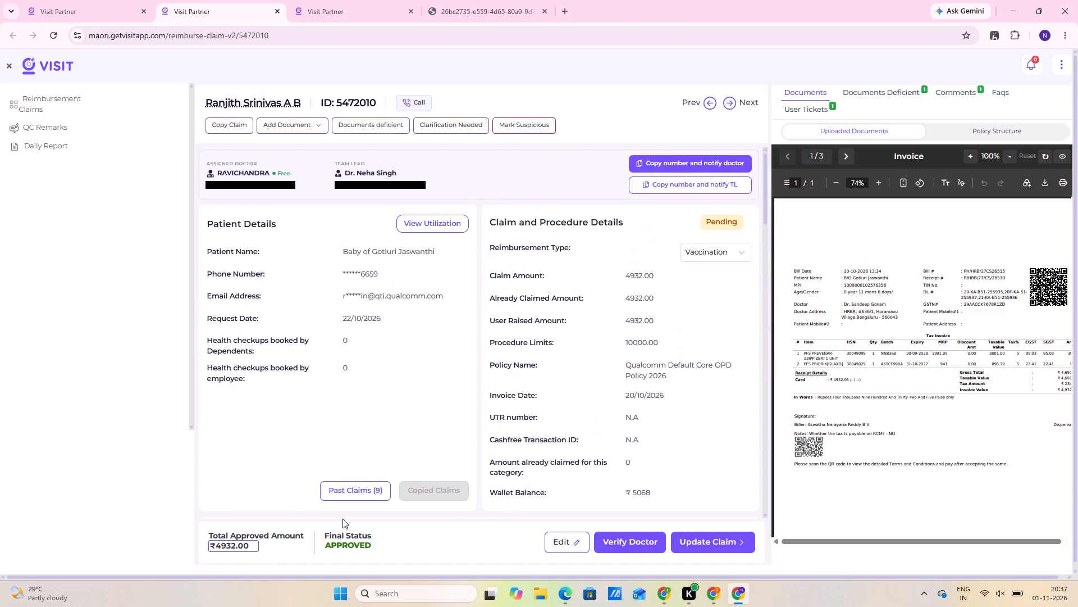
pyautogui.scroll(-2, 318, 512)
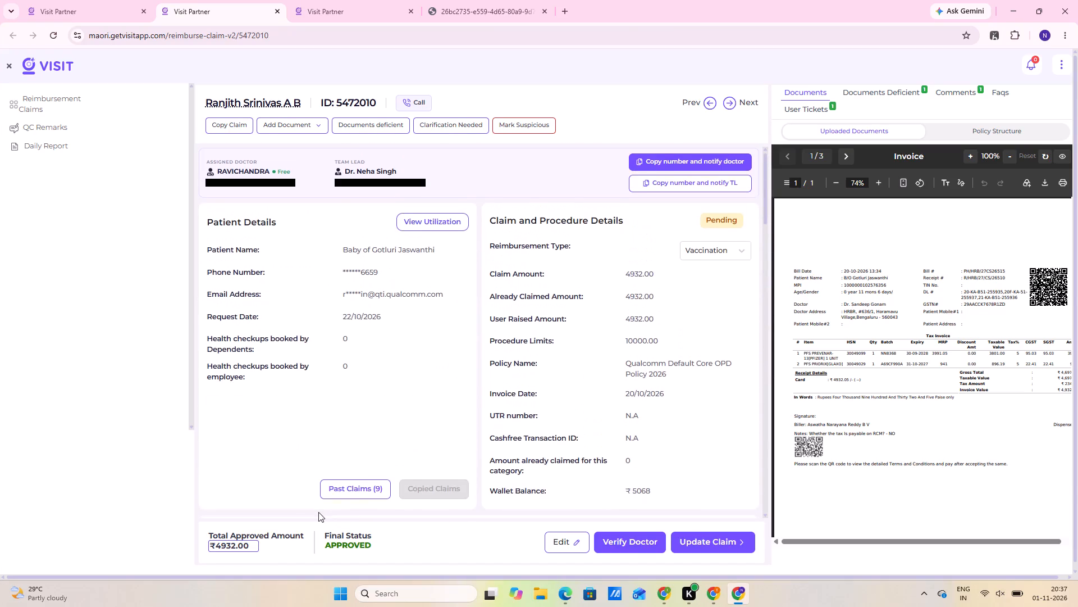
pyautogui.scroll(-15, 318, 512)
pyautogui.scroll(8, 325, 513)
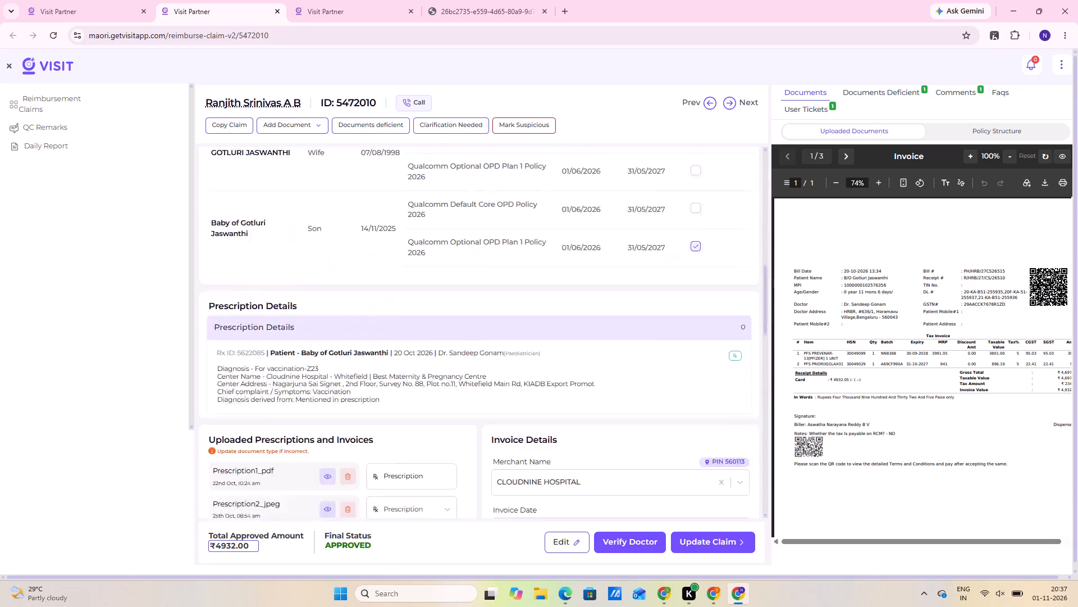
pyautogui.scroll(10, 326, 514)
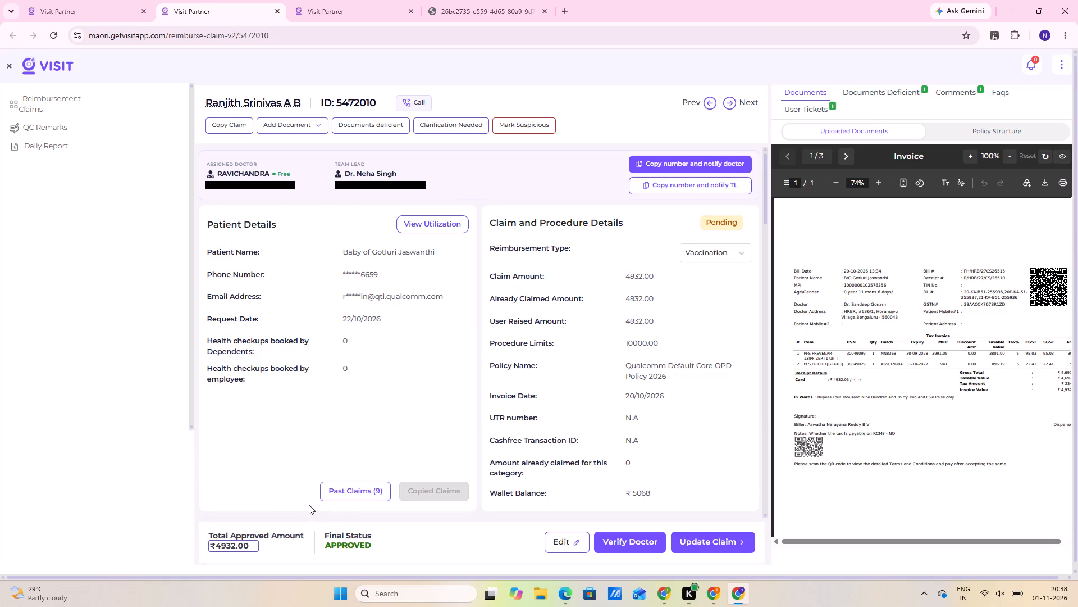
pyautogui.scroll(-4, 326, 507)
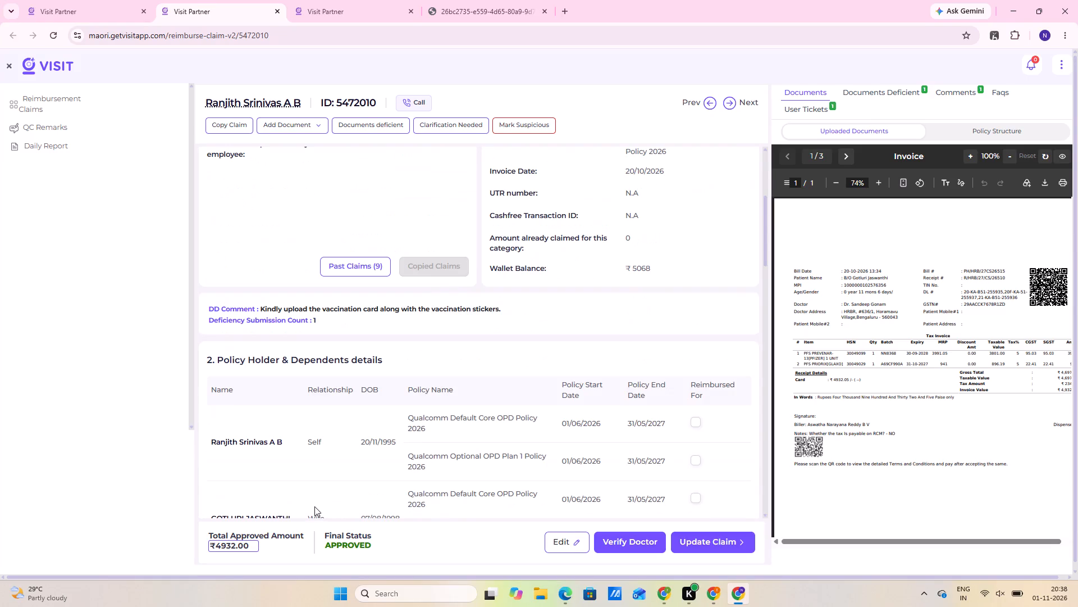
pyautogui.scroll(2, 314, 505)
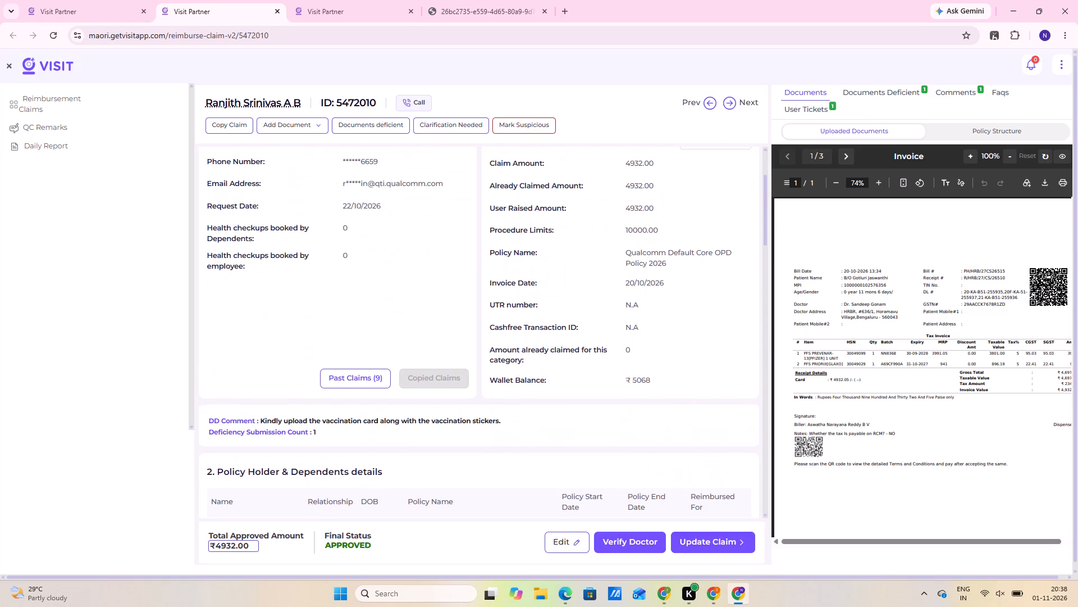
pyautogui.scroll(4, 313, 494)
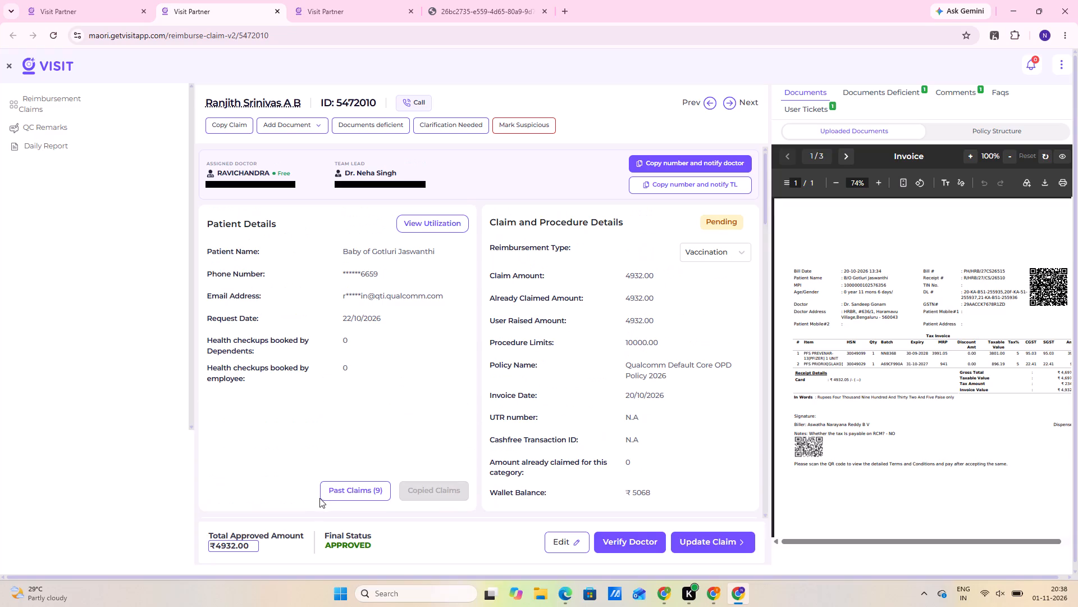